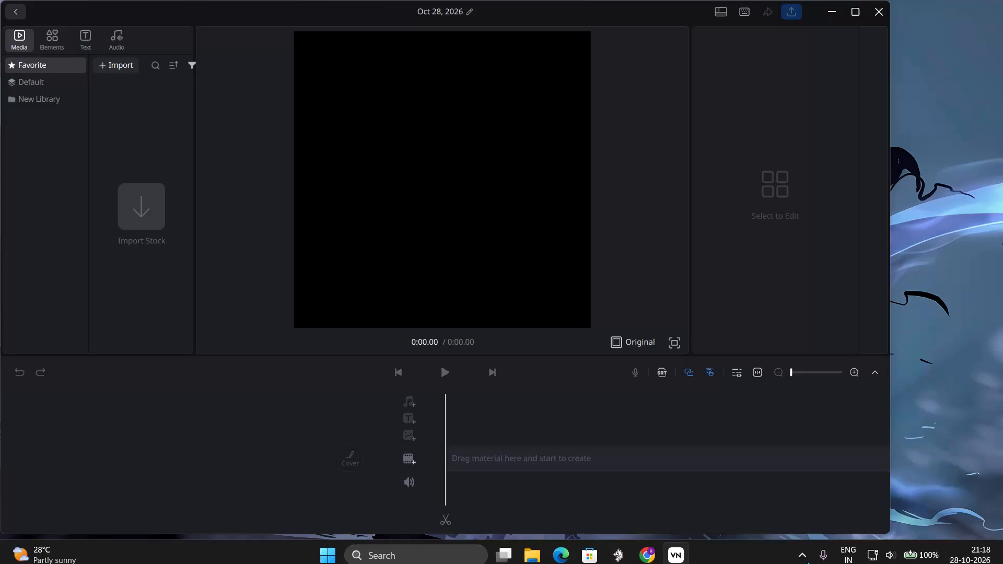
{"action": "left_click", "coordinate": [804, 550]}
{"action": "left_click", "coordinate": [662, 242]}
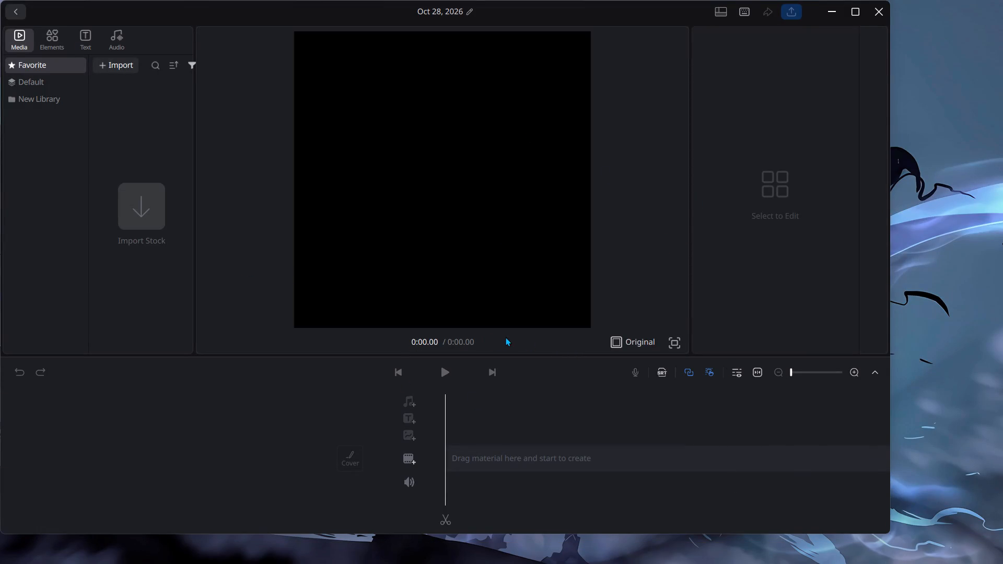
Start a media import and accept the Import Tips notice with Do not show again chosen.
{"action": "left_click", "coordinate": [105, 67]}
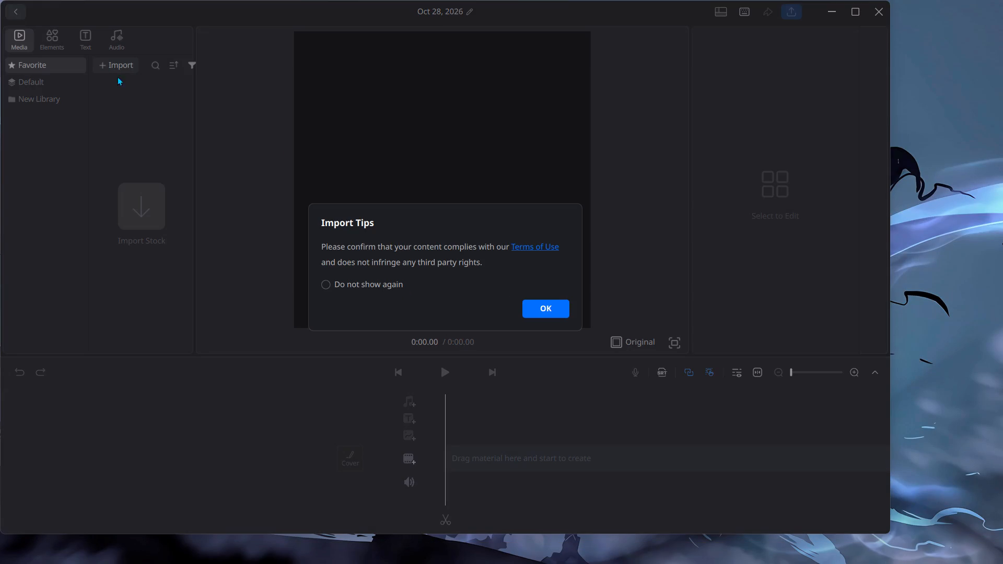
{"action": "left_click", "coordinate": [393, 285]}
{"action": "left_click", "coordinate": [530, 309]}
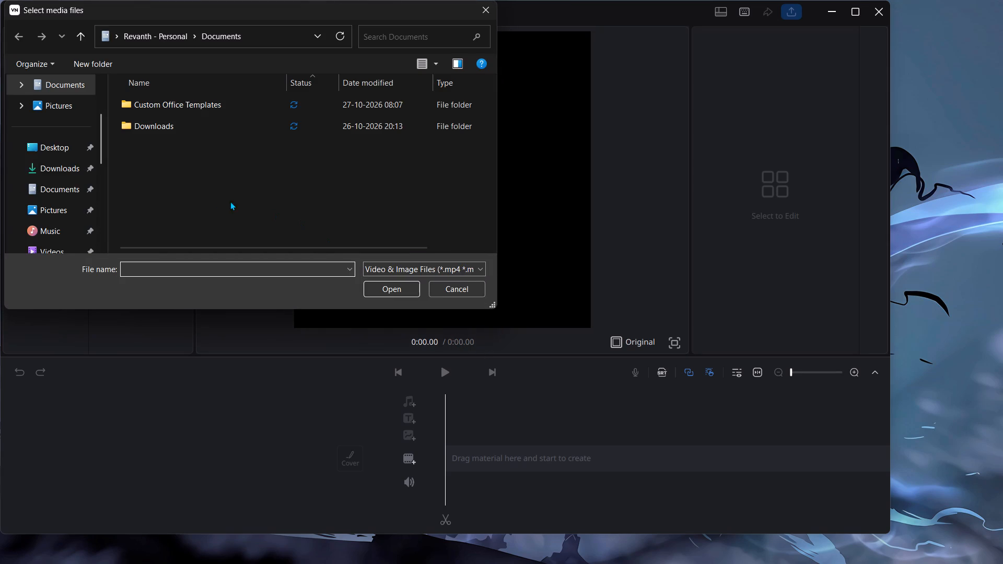
Import all numbered JPG images from the script > grow folder on drive D, leaving out its subfolder.
{"action": "scroll", "coordinate": [51, 215], "scroll_direction": "down", "scroll_amount": 3}
{"action": "left_click", "coordinate": [61, 211]}
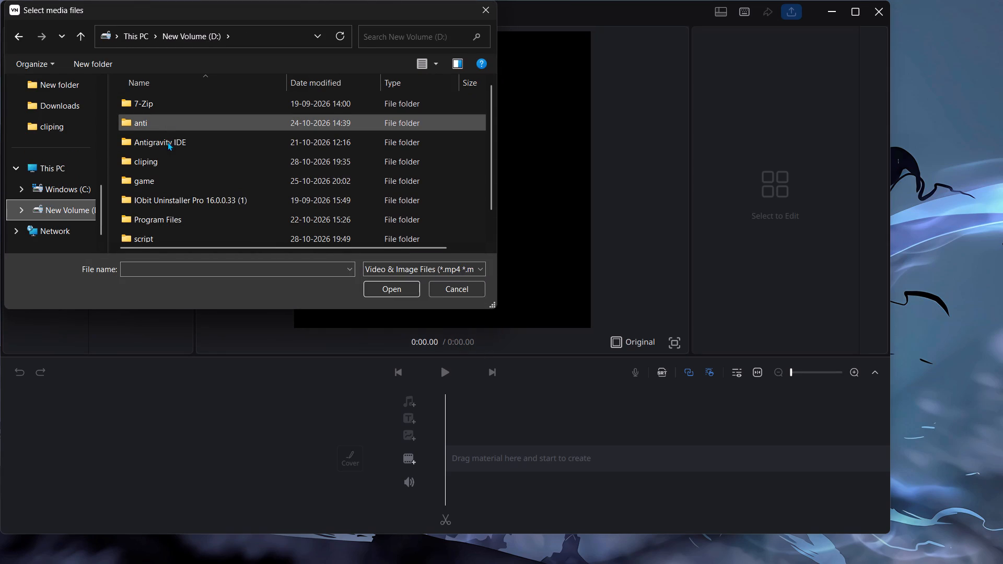
{"action": "scroll", "coordinate": [172, 153], "scroll_direction": "down", "scroll_amount": 3}
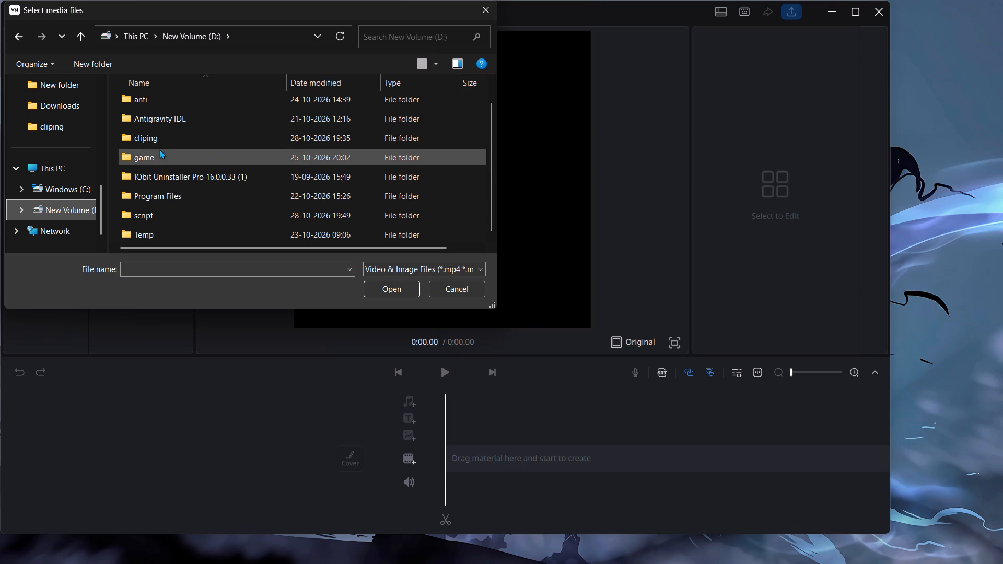
{"action": "scroll", "coordinate": [159, 139], "scroll_direction": "up", "scroll_amount": 1}
{"action": "scroll", "coordinate": [158, 139], "scroll_direction": "down", "scroll_amount": 2}
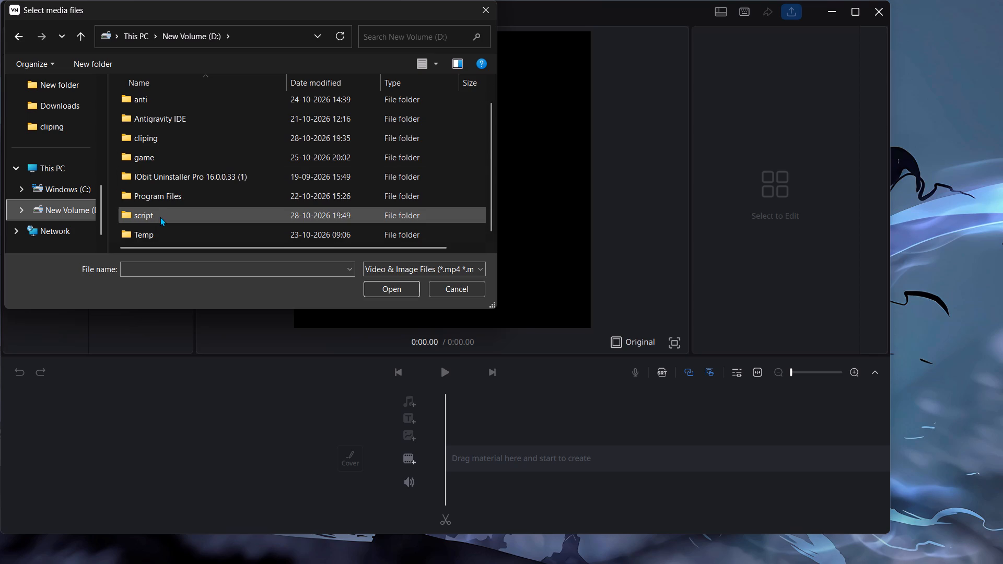
{"action": "left_click", "coordinate": [160, 217]}
{"action": "left_click", "coordinate": [156, 218]}
{"action": "double_click", "coordinate": [202, 213]}
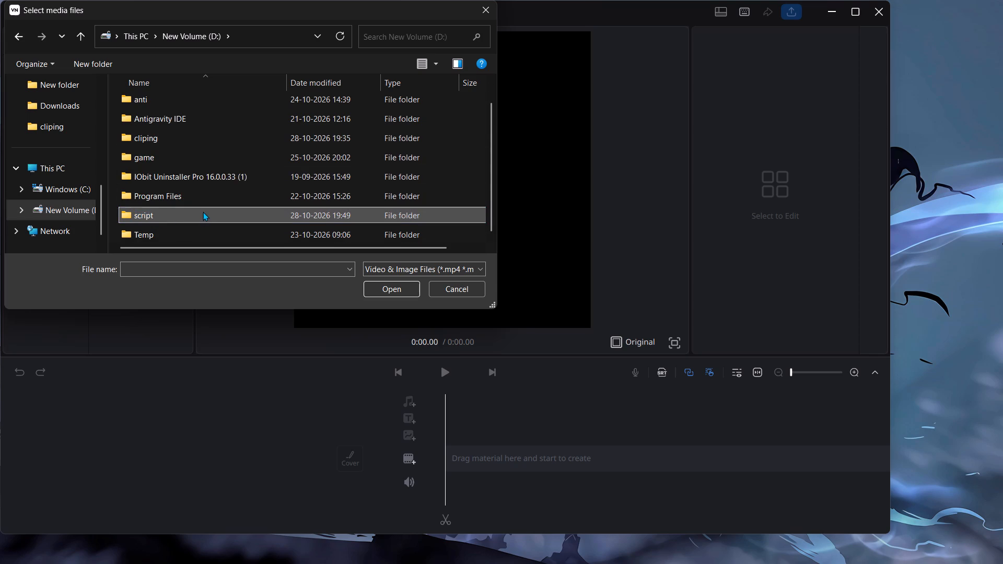
{"action": "double_click", "coordinate": [182, 146]}
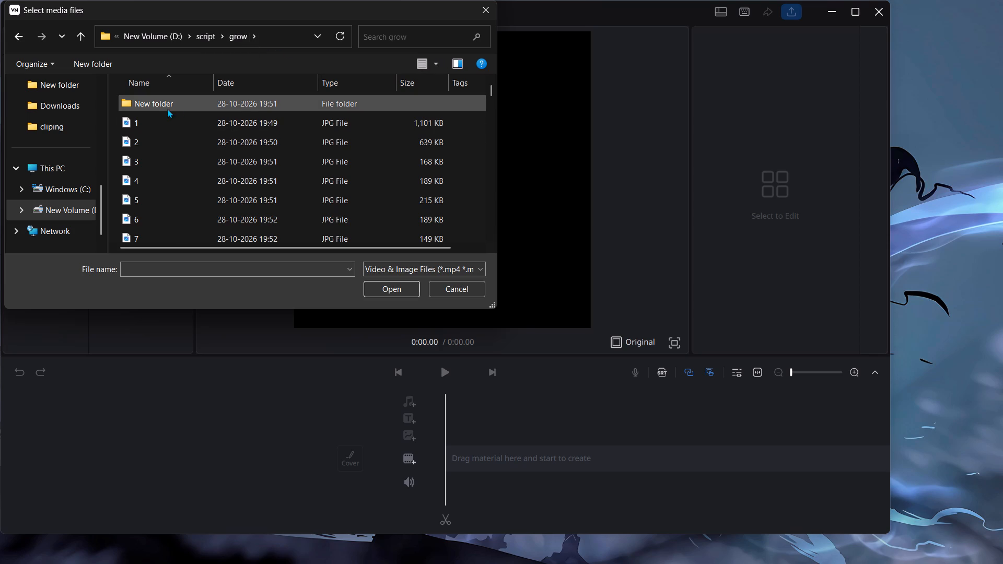
{"action": "key", "text": "ctrl+a"}
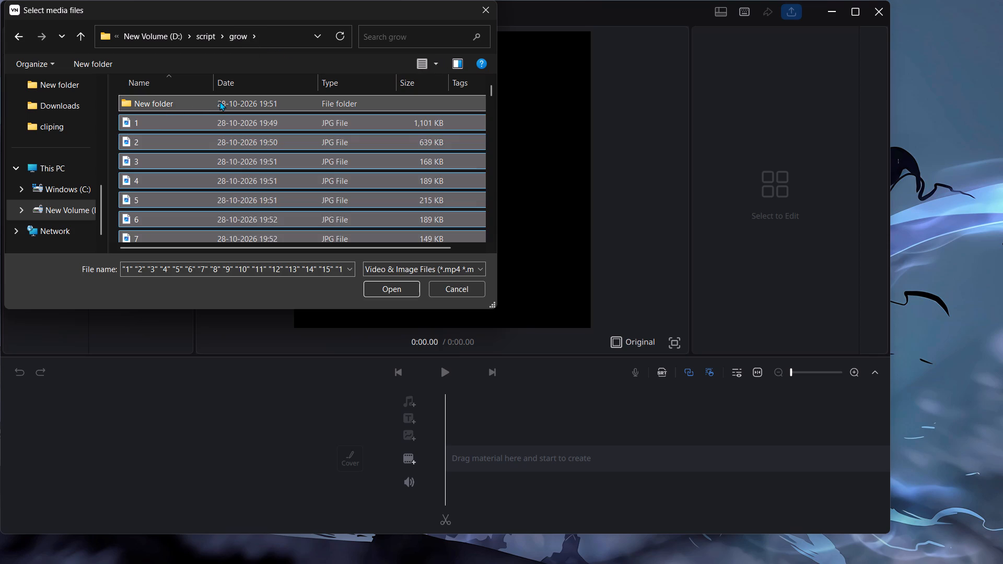
{"action": "left_click", "coordinate": [219, 101], "text": "ctrl"}
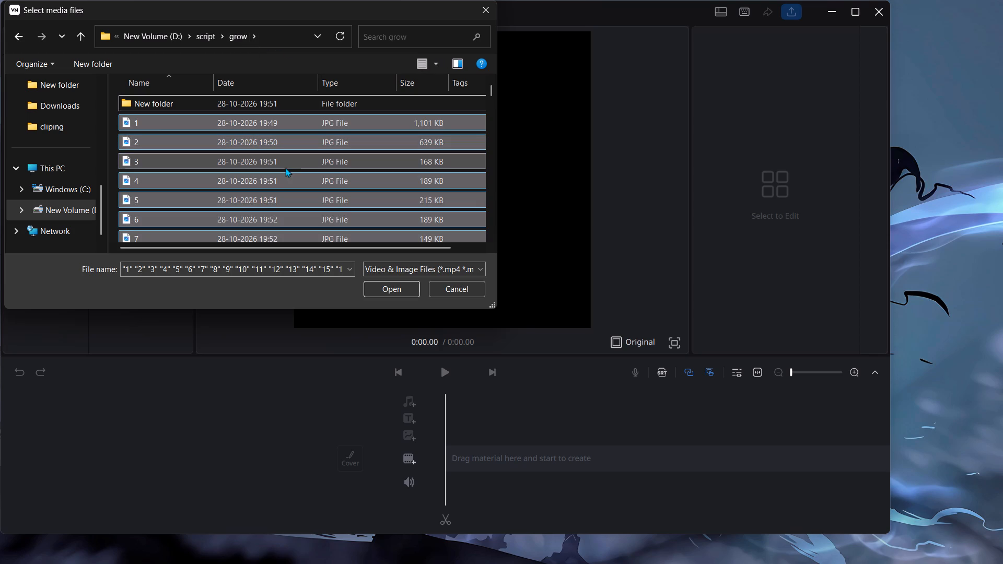
{"action": "key", "text": "ctrl+c"}
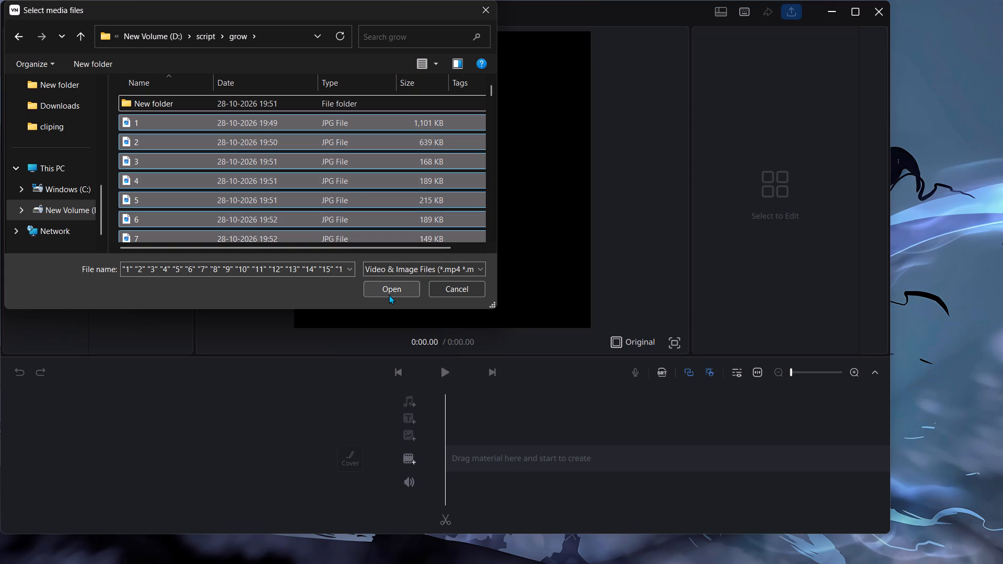
{"action": "left_click", "coordinate": [389, 295]}
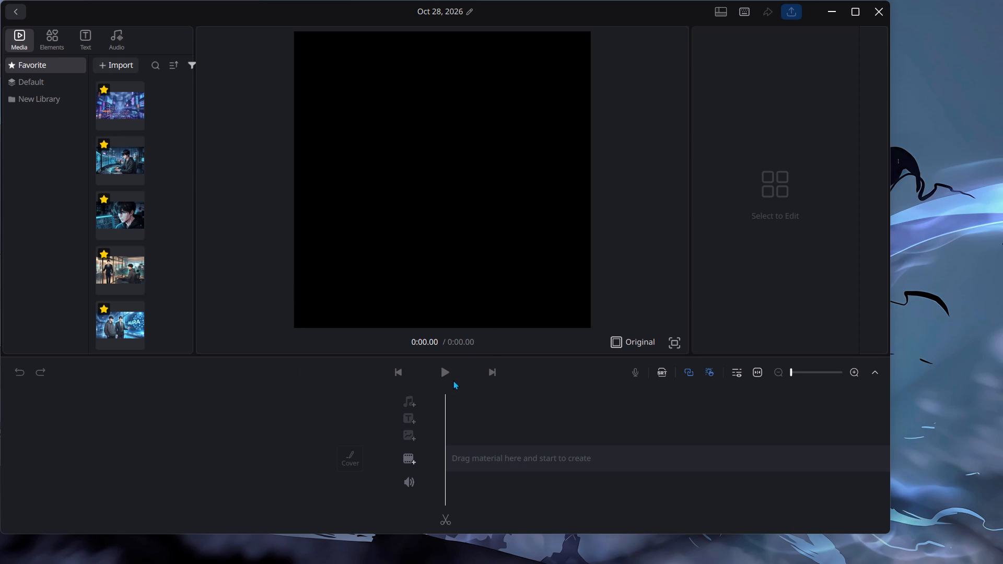
Place the neon city image 1.jpg at the start of the empty main track.
{"action": "scroll", "coordinate": [430, 418], "scroll_direction": "down", "scroll_amount": 4}
{"action": "scroll", "coordinate": [472, 428], "scroll_direction": "down", "scroll_amount": 2}
{"action": "scroll", "coordinate": [472, 430], "scroll_direction": "up", "scroll_amount": 3}
{"action": "left_click", "coordinate": [122, 98]}
{"action": "left_click", "coordinate": [132, 149]}
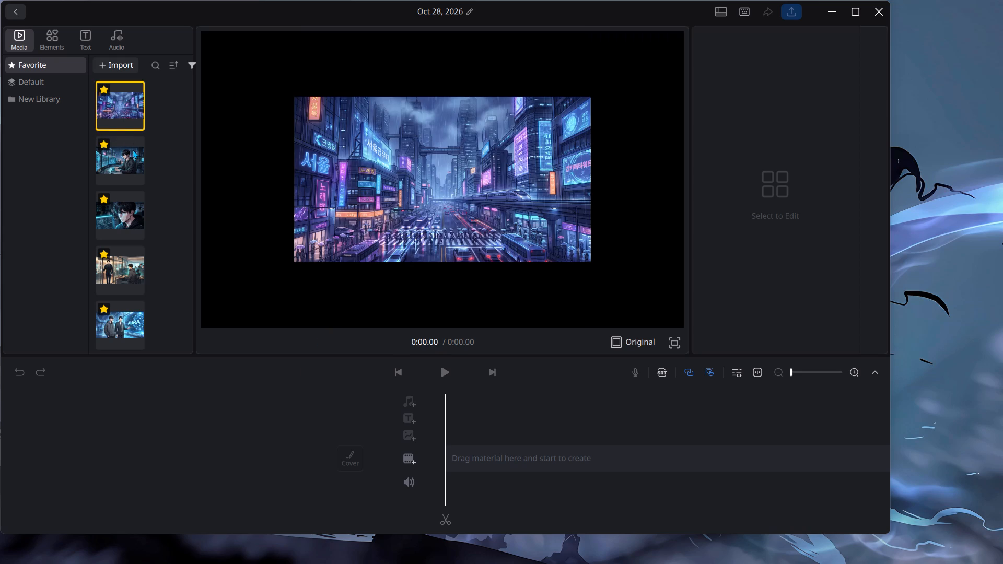
{"action": "left_click", "coordinate": [130, 99]}
{"action": "left_click_drag", "start_coordinate": [123, 105], "coordinate": [123, 105]}
{"action": "left_click_drag", "start_coordinate": [123, 105], "coordinate": [489, 420]}
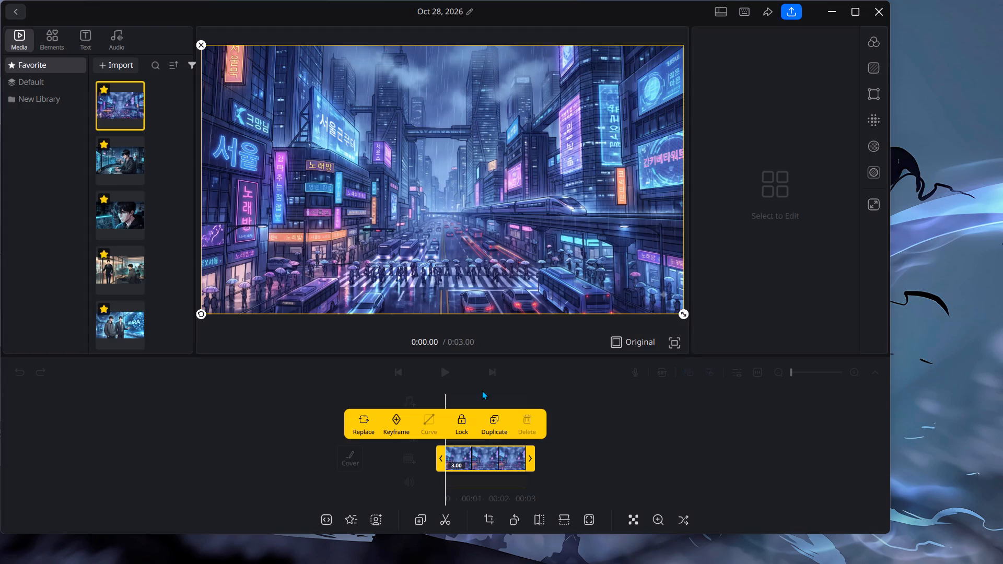
{"action": "left_click", "coordinate": [564, 389]}
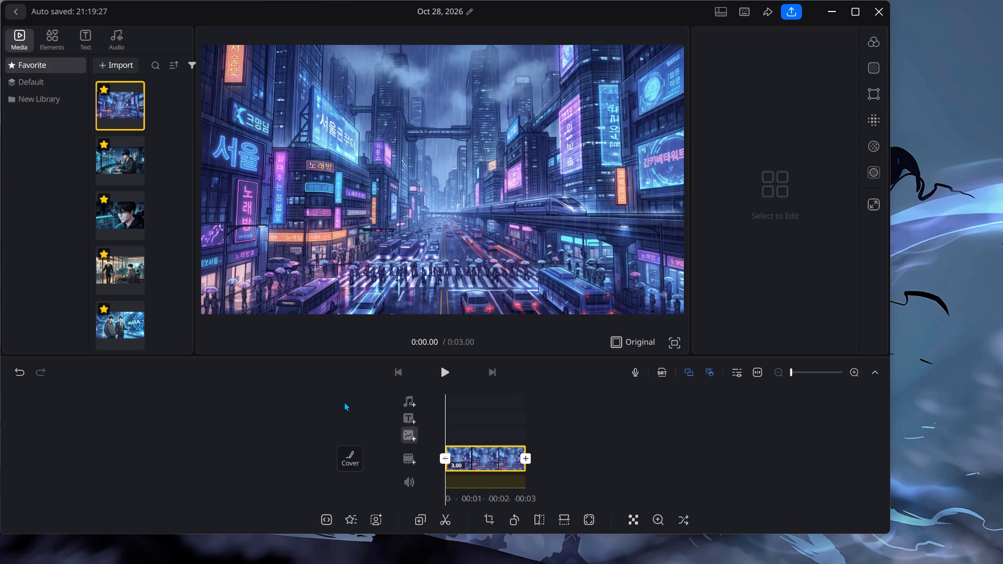
Add the second image, the hooded man typing at his monitors, after the city clip on the main track.
{"action": "left_click", "coordinate": [527, 457]}
{"action": "left_click", "coordinate": [530, 459]}
{"action": "left_click_drag", "start_coordinate": [123, 168], "coordinate": [524, 324]}
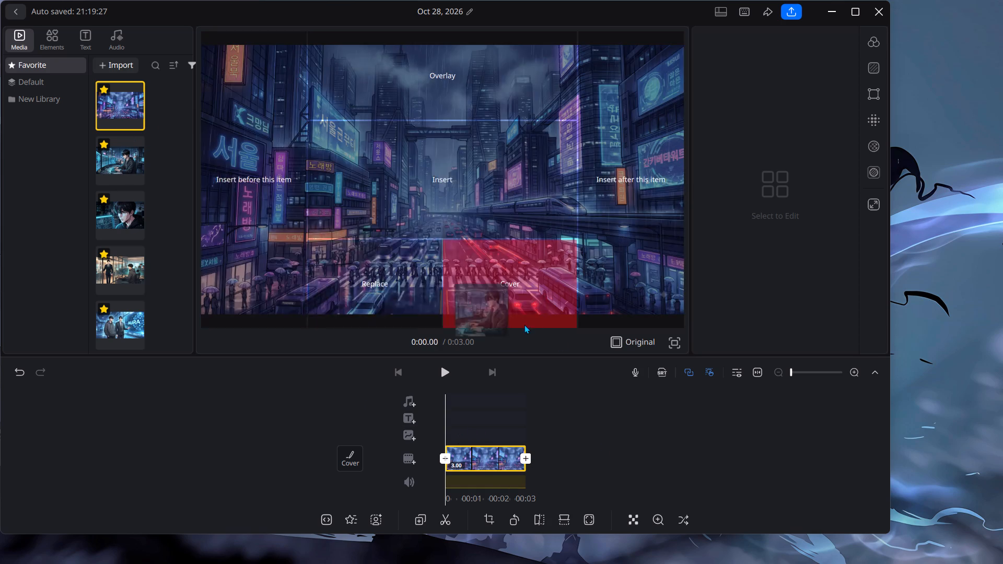
{"action": "left_click_drag", "start_coordinate": [524, 324], "coordinate": [564, 456]}
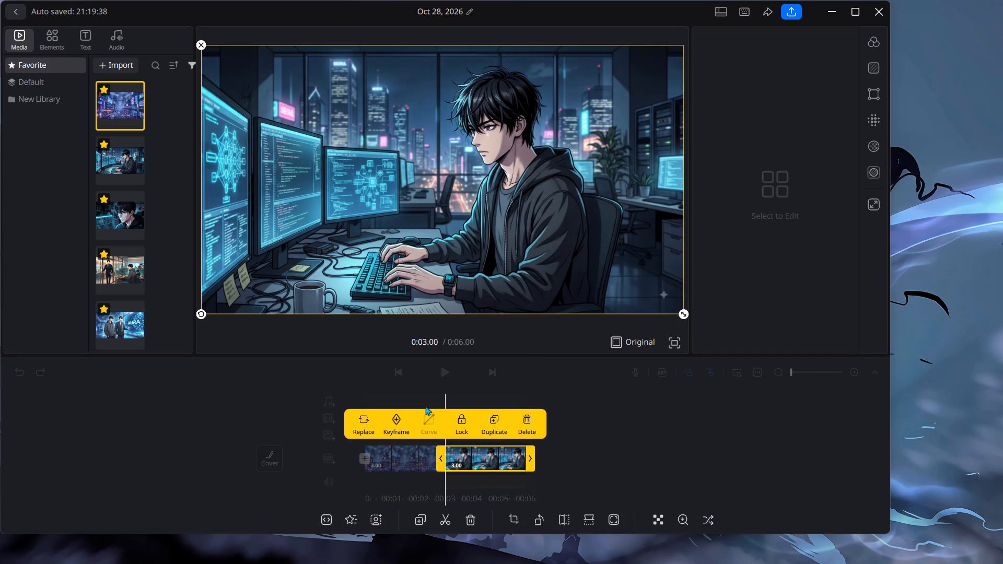
Place the third image, the hooded man's close-up, on the overlay track at 6 s, where the main-track clips end.
{"action": "left_click_drag", "start_coordinate": [120, 214], "coordinate": [643, 440]}
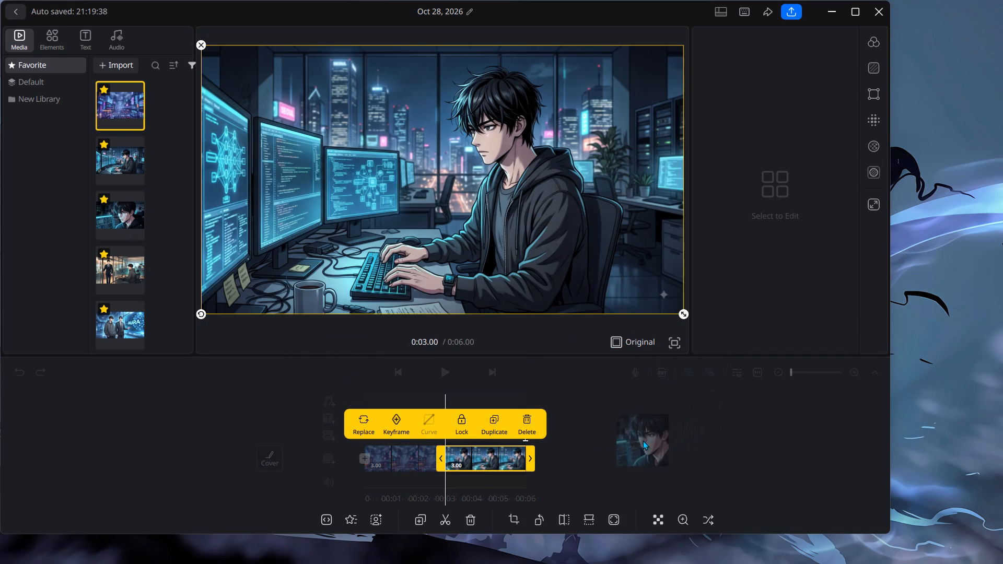
{"action": "left_click_drag", "start_coordinate": [643, 440], "coordinate": [640, 441]}
Append the image of the suited man at the office door and the AURA image to the main track.
{"action": "left_click_drag", "start_coordinate": [130, 265], "coordinate": [287, 297]}
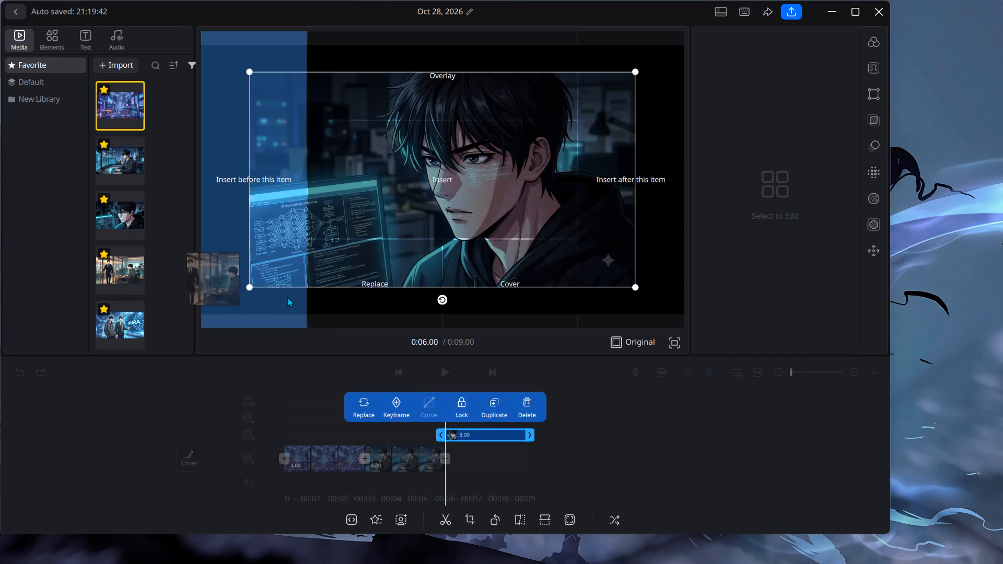
{"action": "left_click_drag", "start_coordinate": [287, 297], "coordinate": [579, 449]}
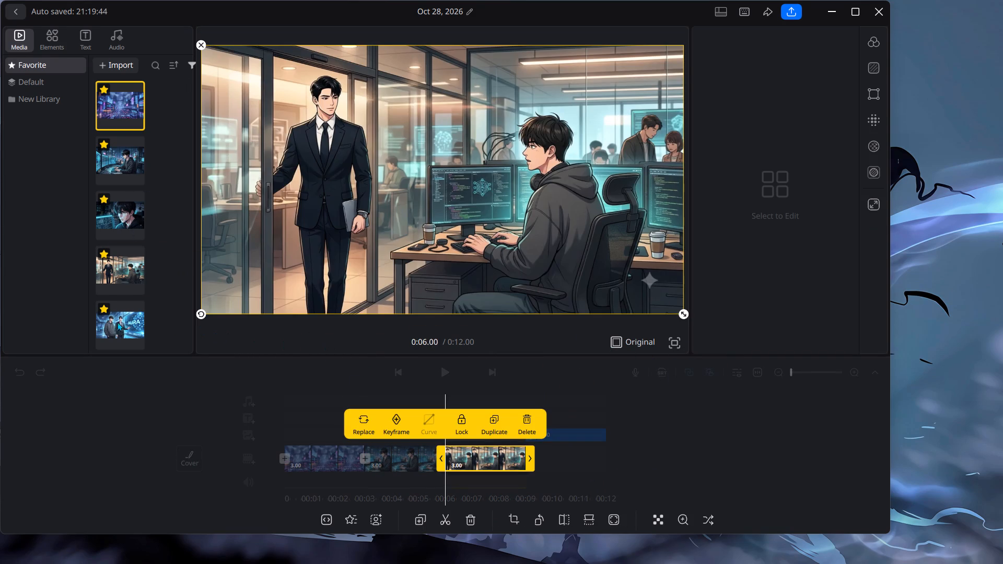
{"action": "left_click_drag", "start_coordinate": [113, 320], "coordinate": [589, 450]}
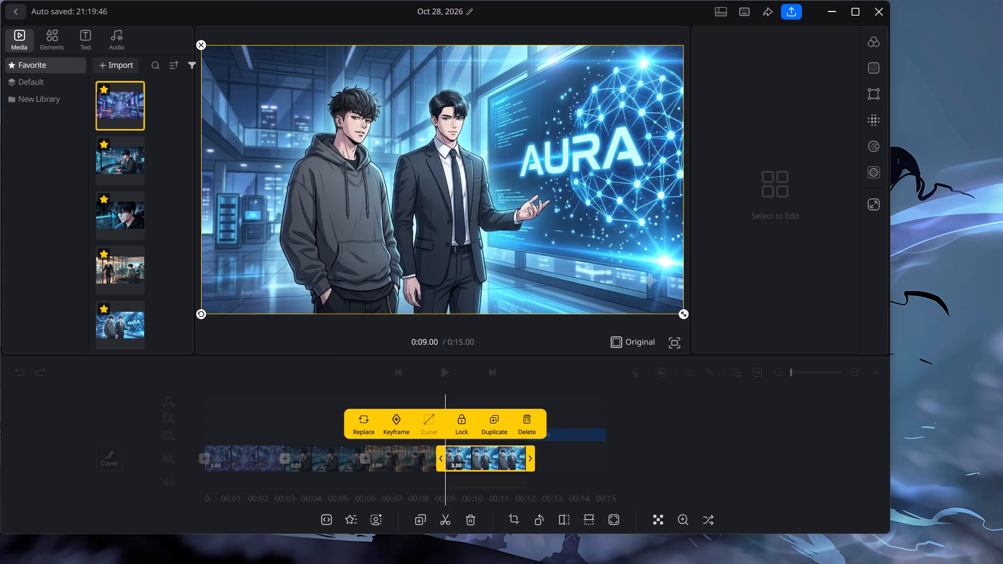
Place 6.jpg, the two men at the holographic screen, on an overlay track at about 14.7 s.
{"action": "scroll", "coordinate": [107, 209], "scroll_direction": "down", "scroll_amount": 3}
{"action": "left_click_drag", "start_coordinate": [118, 244], "coordinate": [522, 367]}
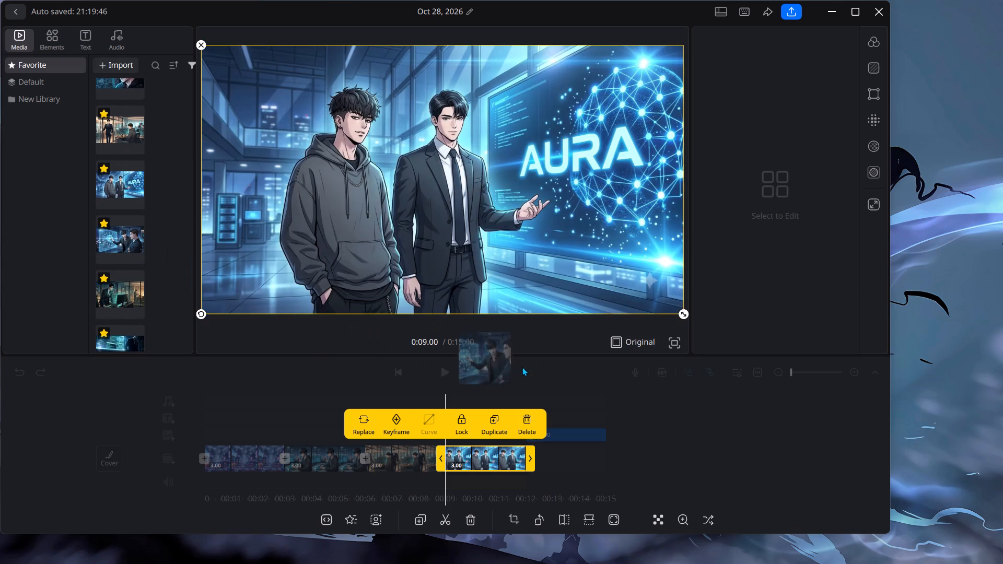
{"action": "left_click_drag", "start_coordinate": [522, 367], "coordinate": [597, 432]}
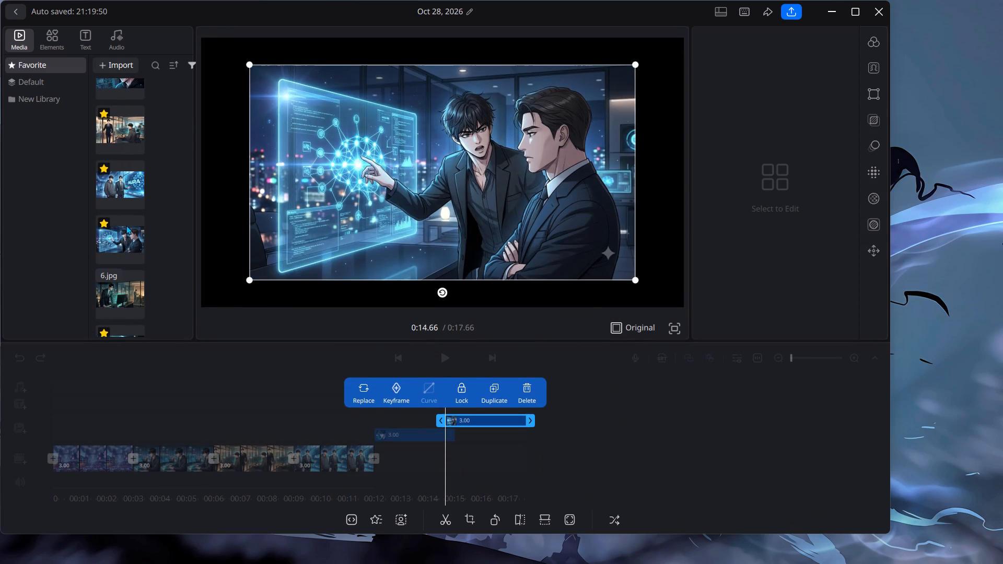
Append the image of the suited man leaning over the desk and the USB drive image to the main track.
{"action": "left_click_drag", "start_coordinate": [113, 290], "coordinate": [574, 427]}
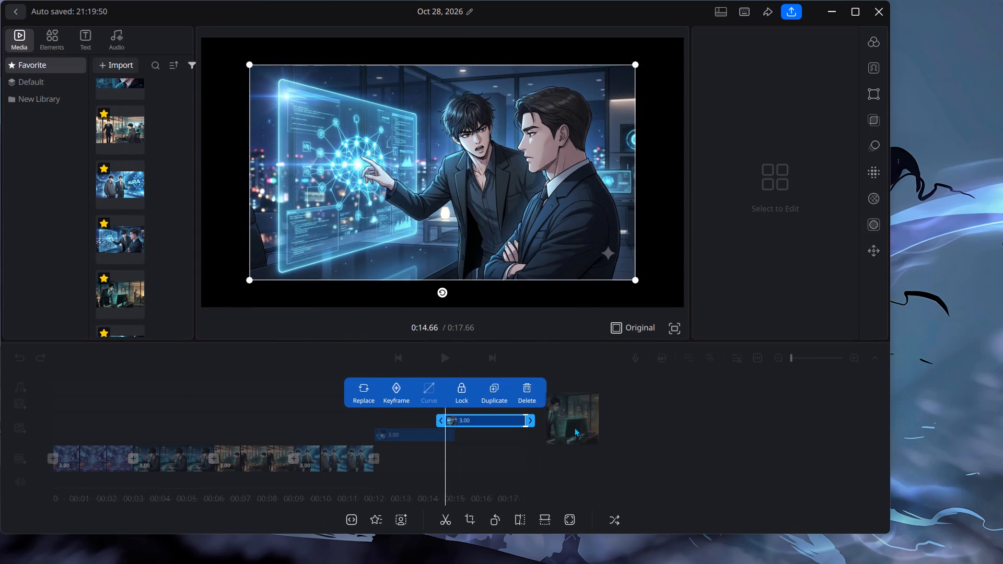
{"action": "left_click_drag", "start_coordinate": [574, 427], "coordinate": [570, 440]}
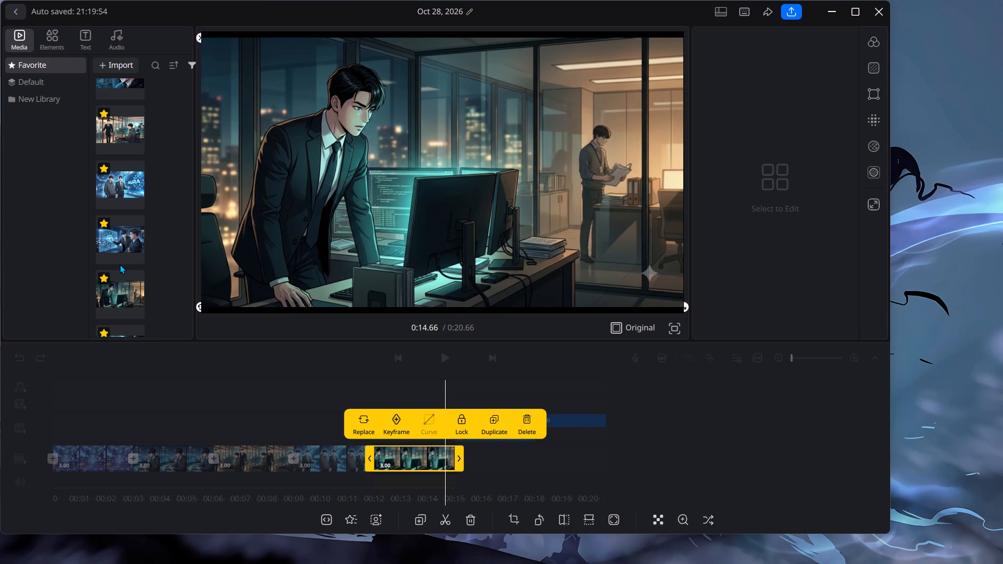
{"action": "scroll", "coordinate": [346, 445], "scroll_direction": "up", "scroll_amount": 1}
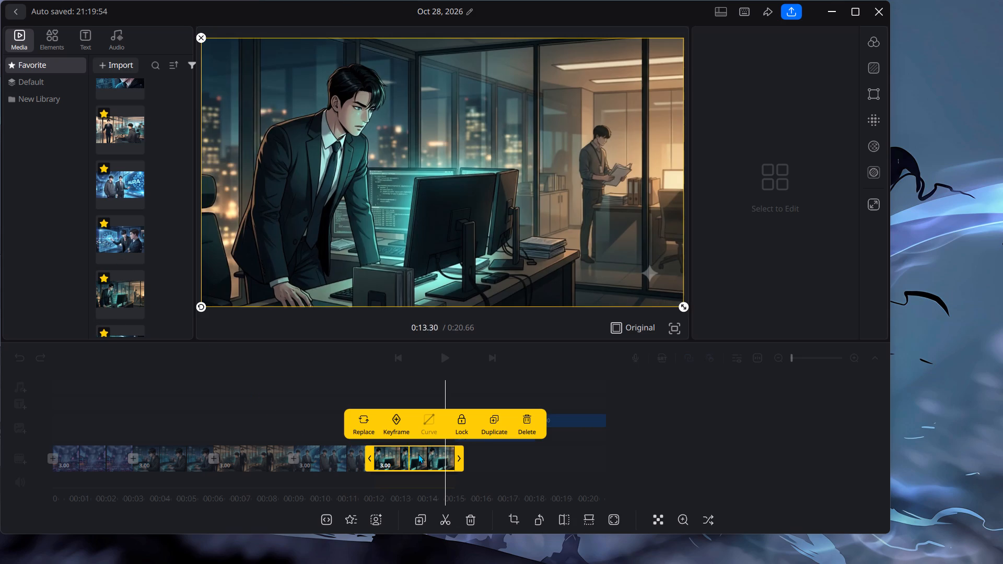
{"action": "scroll", "coordinate": [116, 238], "scroll_direction": "down", "scroll_amount": 1}
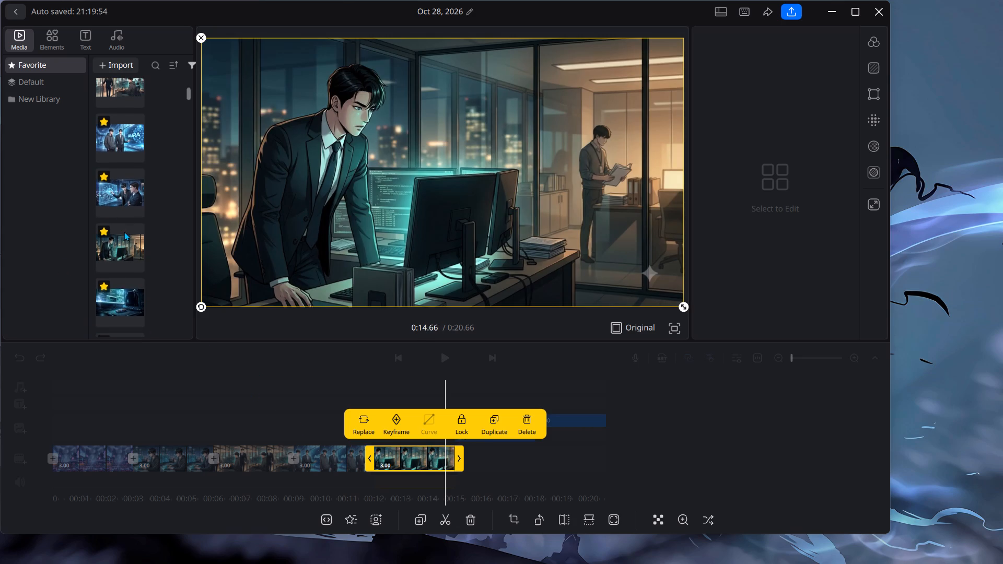
{"action": "left_click_drag", "start_coordinate": [115, 300], "coordinate": [566, 462]}
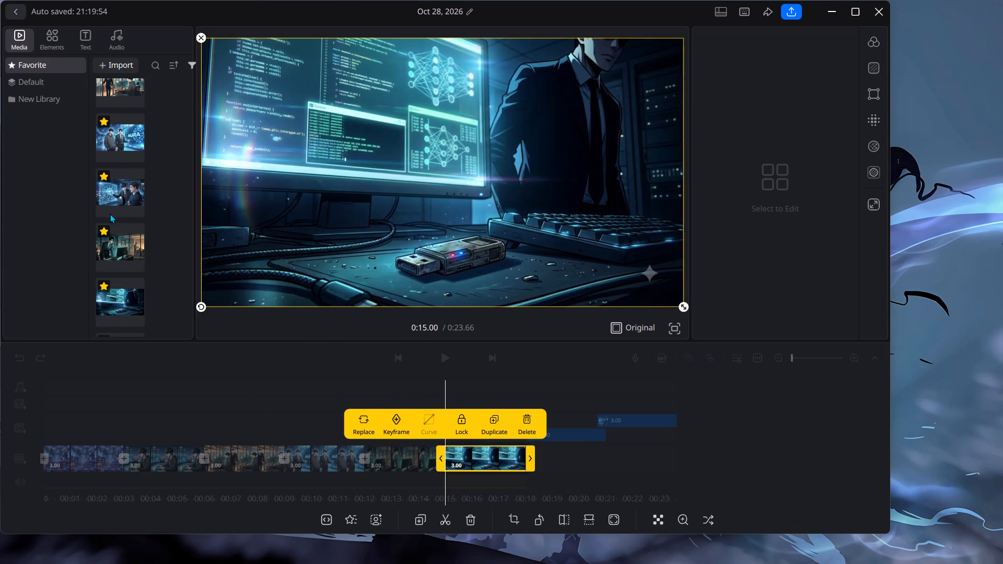
Place the image of the hooded man coding under a desk lamp on an overlay track at about 20 s.
{"action": "scroll", "coordinate": [110, 214], "scroll_direction": "down", "scroll_amount": 2}
{"action": "left_click_drag", "start_coordinate": [103, 271], "coordinate": [580, 418]}
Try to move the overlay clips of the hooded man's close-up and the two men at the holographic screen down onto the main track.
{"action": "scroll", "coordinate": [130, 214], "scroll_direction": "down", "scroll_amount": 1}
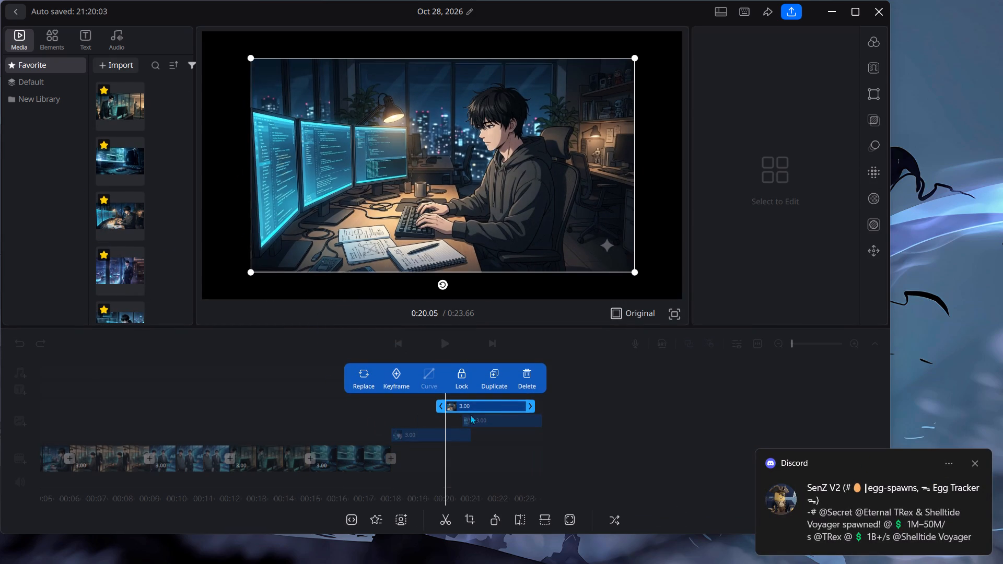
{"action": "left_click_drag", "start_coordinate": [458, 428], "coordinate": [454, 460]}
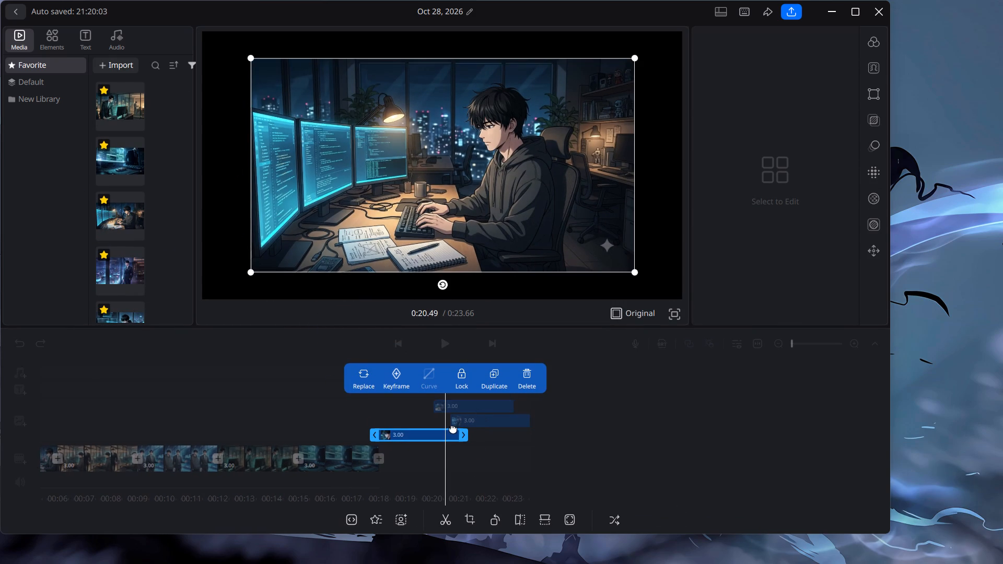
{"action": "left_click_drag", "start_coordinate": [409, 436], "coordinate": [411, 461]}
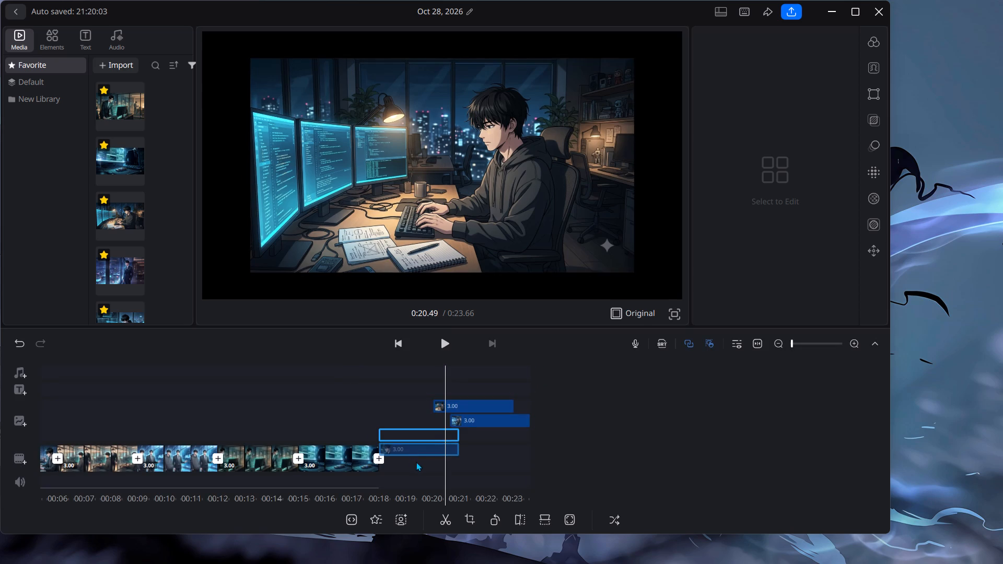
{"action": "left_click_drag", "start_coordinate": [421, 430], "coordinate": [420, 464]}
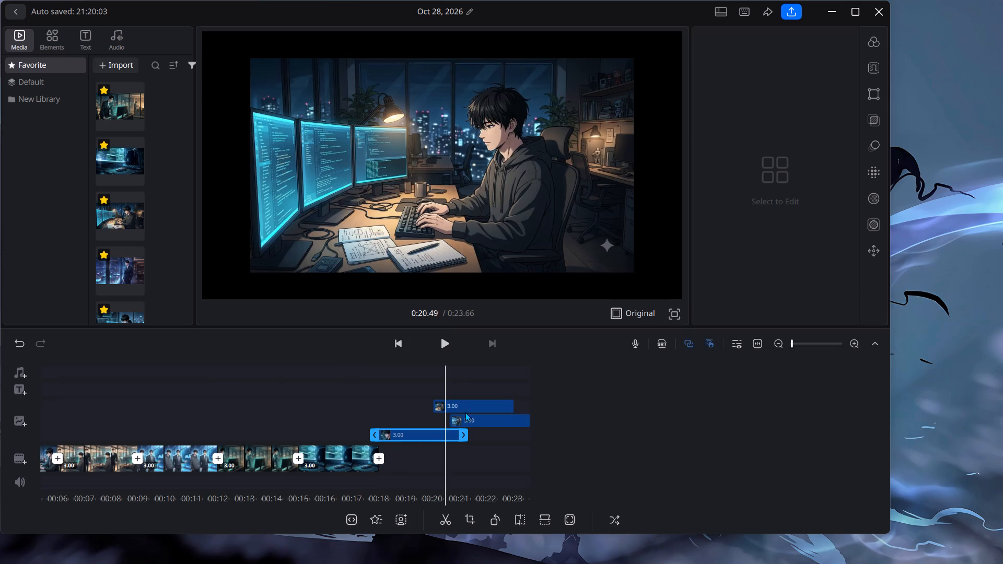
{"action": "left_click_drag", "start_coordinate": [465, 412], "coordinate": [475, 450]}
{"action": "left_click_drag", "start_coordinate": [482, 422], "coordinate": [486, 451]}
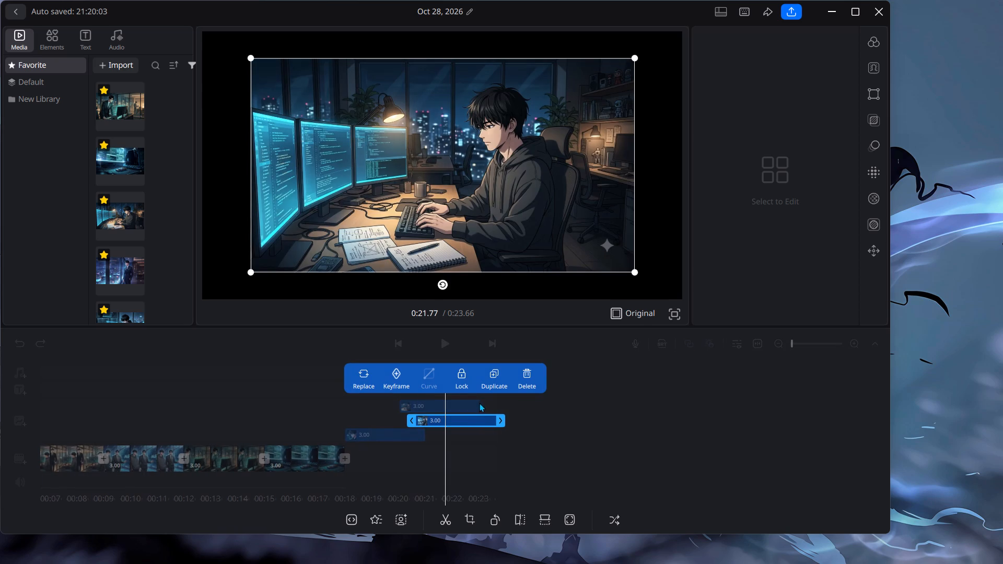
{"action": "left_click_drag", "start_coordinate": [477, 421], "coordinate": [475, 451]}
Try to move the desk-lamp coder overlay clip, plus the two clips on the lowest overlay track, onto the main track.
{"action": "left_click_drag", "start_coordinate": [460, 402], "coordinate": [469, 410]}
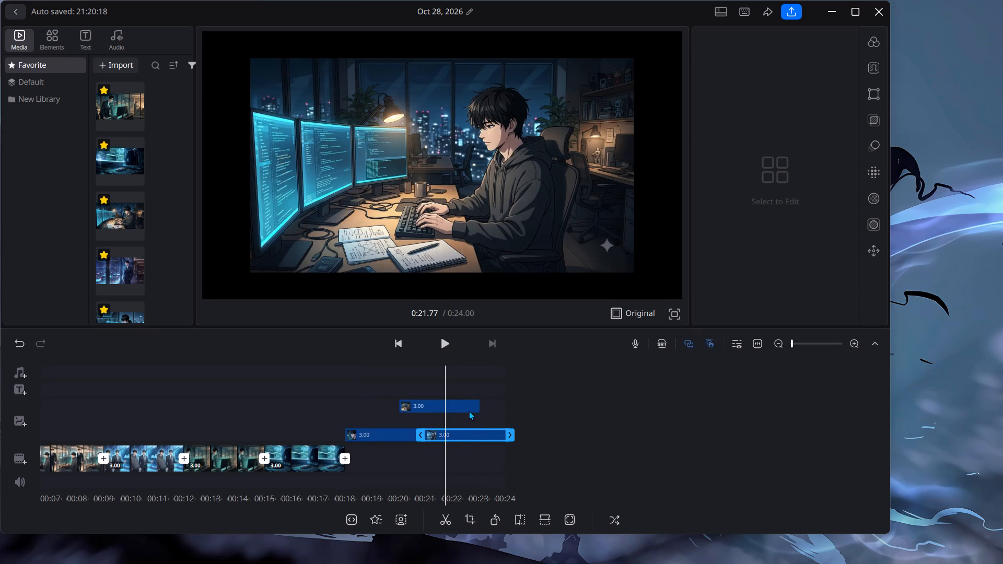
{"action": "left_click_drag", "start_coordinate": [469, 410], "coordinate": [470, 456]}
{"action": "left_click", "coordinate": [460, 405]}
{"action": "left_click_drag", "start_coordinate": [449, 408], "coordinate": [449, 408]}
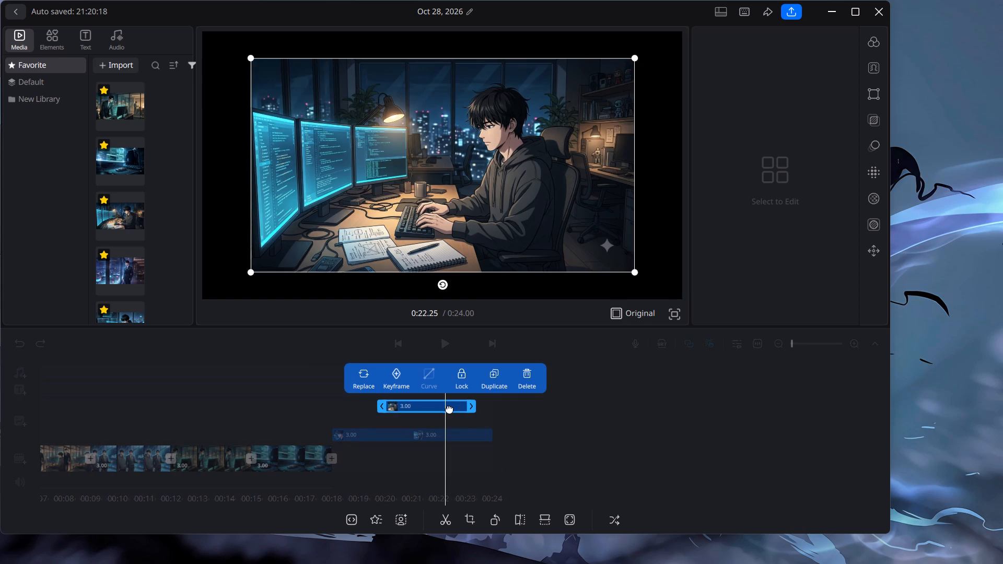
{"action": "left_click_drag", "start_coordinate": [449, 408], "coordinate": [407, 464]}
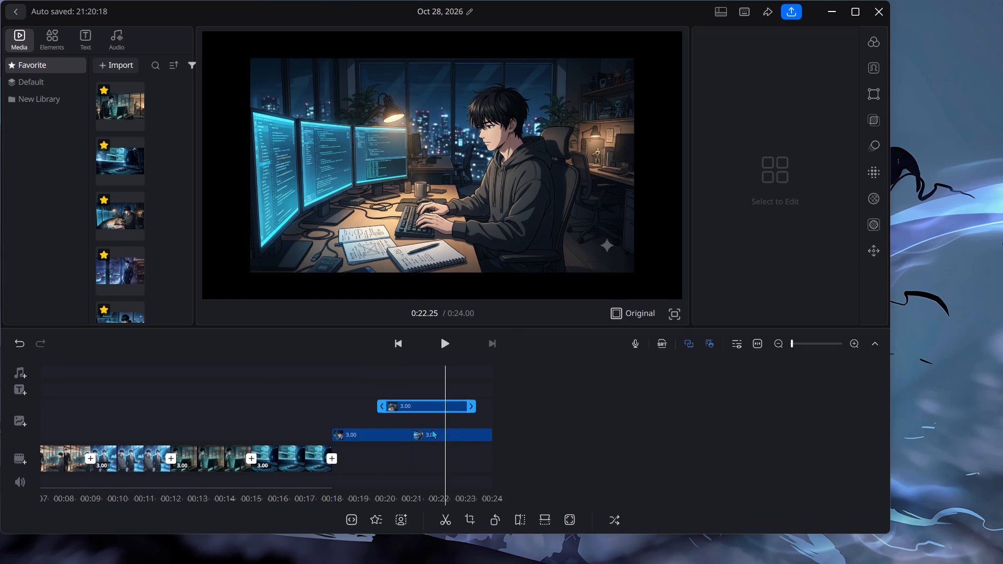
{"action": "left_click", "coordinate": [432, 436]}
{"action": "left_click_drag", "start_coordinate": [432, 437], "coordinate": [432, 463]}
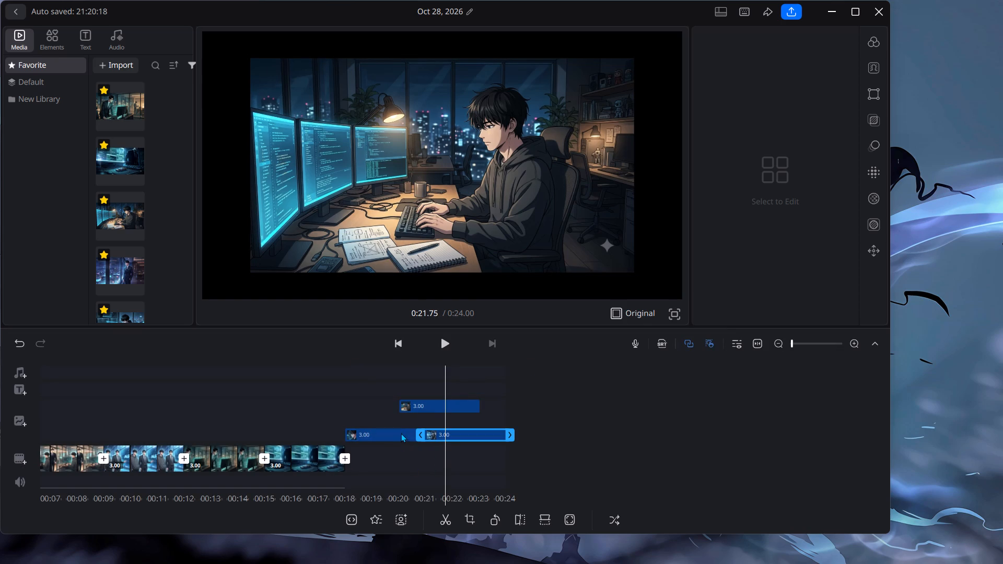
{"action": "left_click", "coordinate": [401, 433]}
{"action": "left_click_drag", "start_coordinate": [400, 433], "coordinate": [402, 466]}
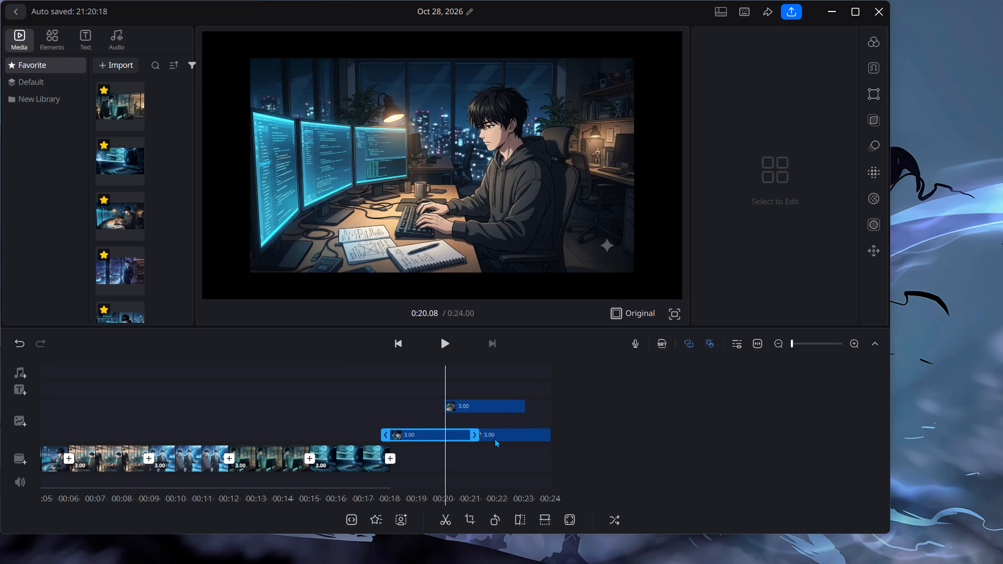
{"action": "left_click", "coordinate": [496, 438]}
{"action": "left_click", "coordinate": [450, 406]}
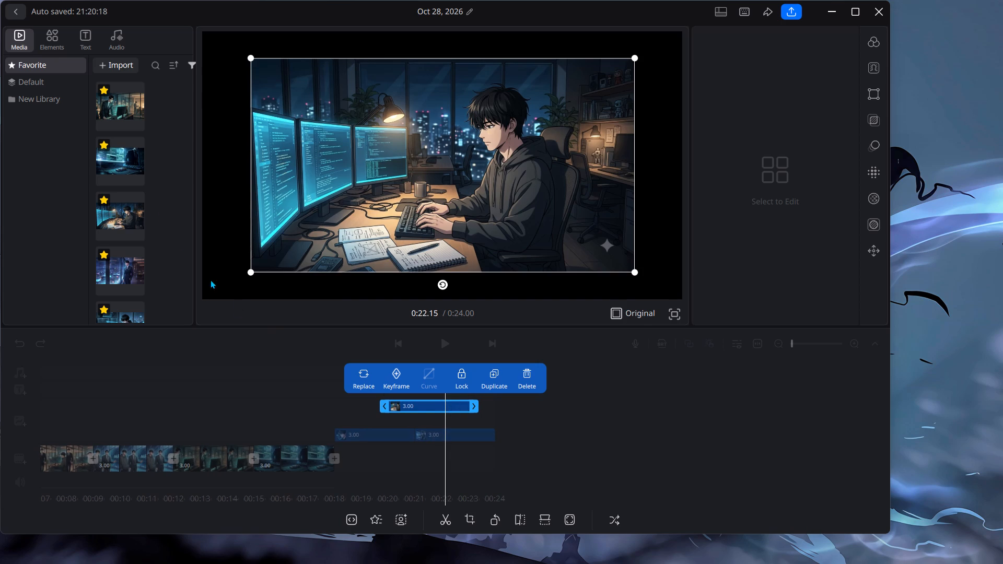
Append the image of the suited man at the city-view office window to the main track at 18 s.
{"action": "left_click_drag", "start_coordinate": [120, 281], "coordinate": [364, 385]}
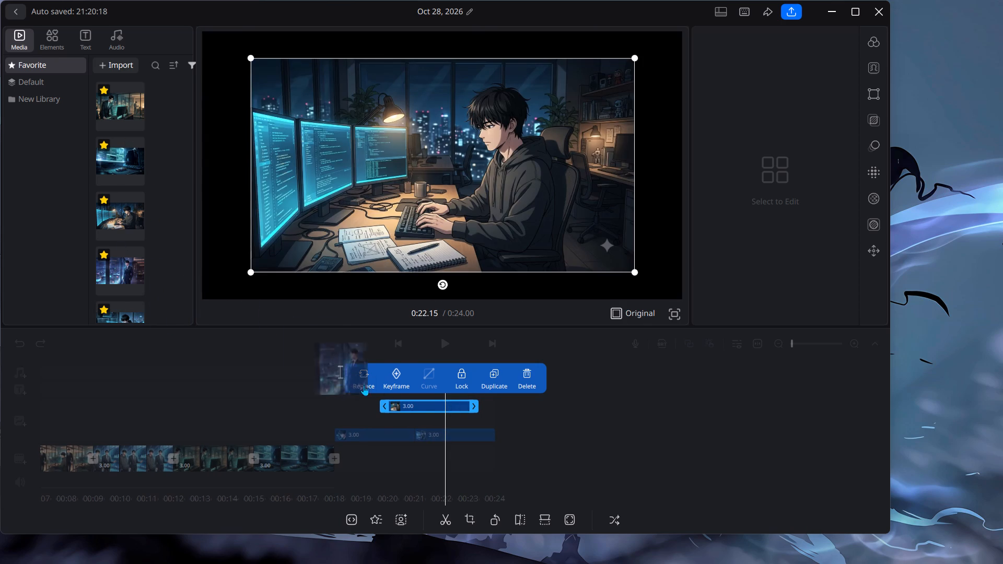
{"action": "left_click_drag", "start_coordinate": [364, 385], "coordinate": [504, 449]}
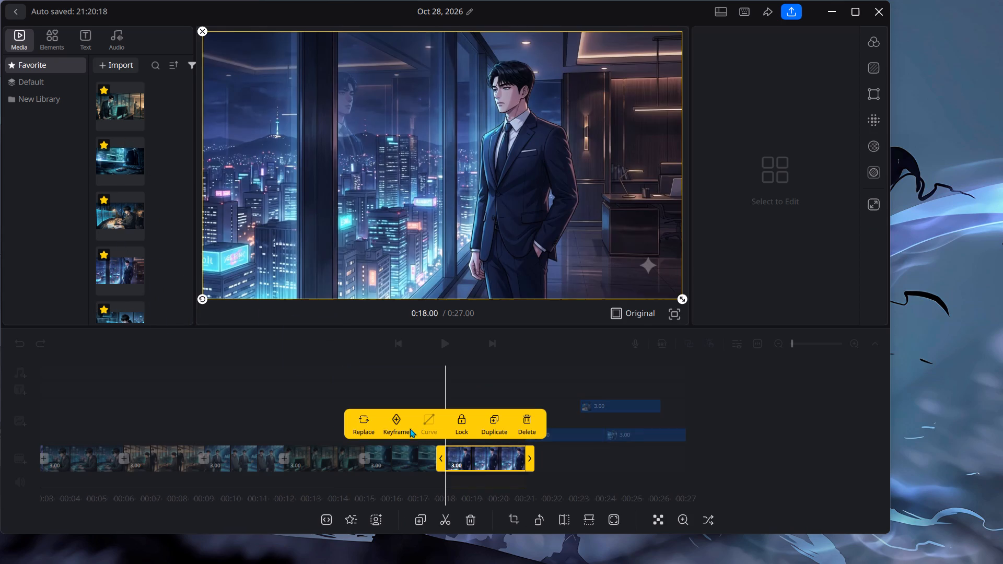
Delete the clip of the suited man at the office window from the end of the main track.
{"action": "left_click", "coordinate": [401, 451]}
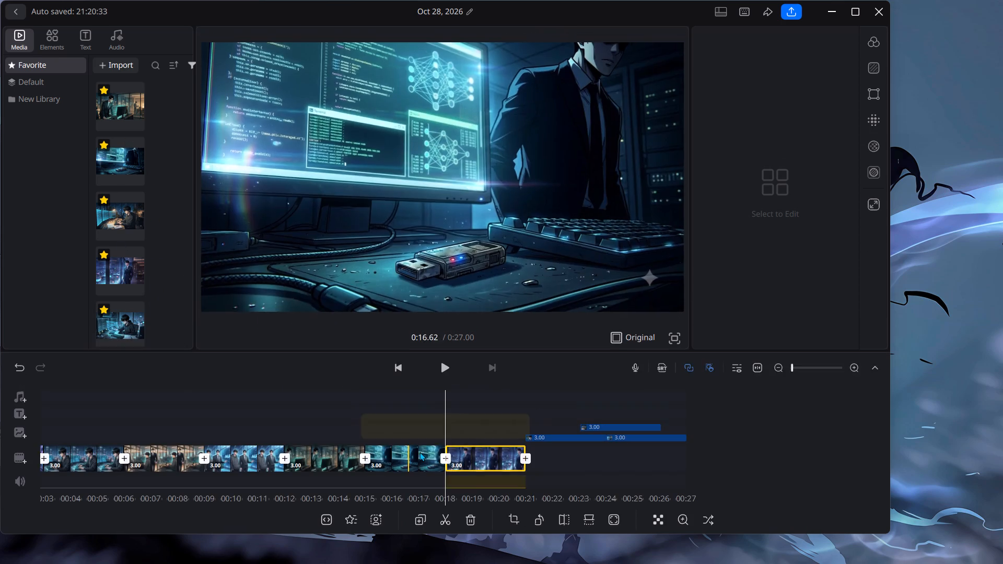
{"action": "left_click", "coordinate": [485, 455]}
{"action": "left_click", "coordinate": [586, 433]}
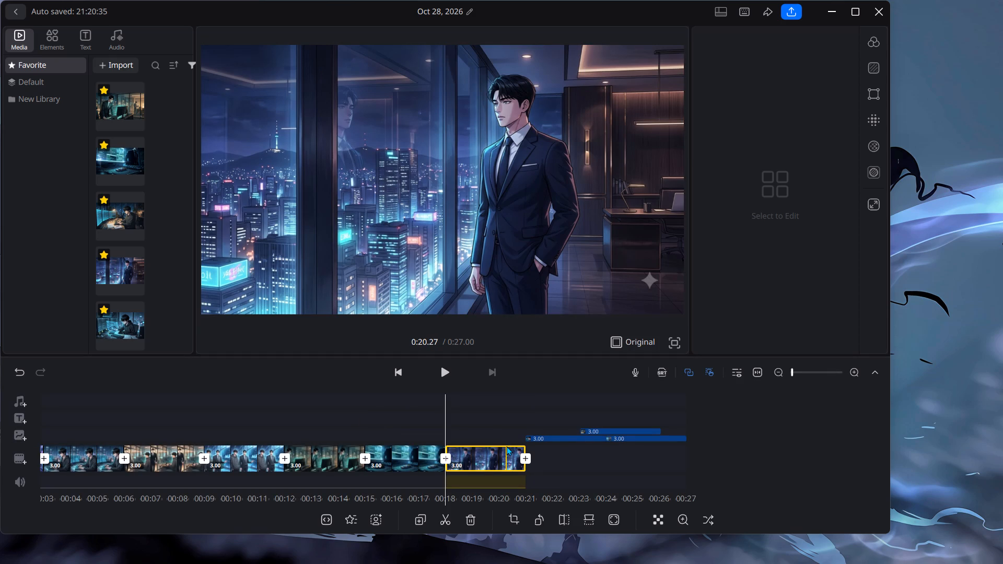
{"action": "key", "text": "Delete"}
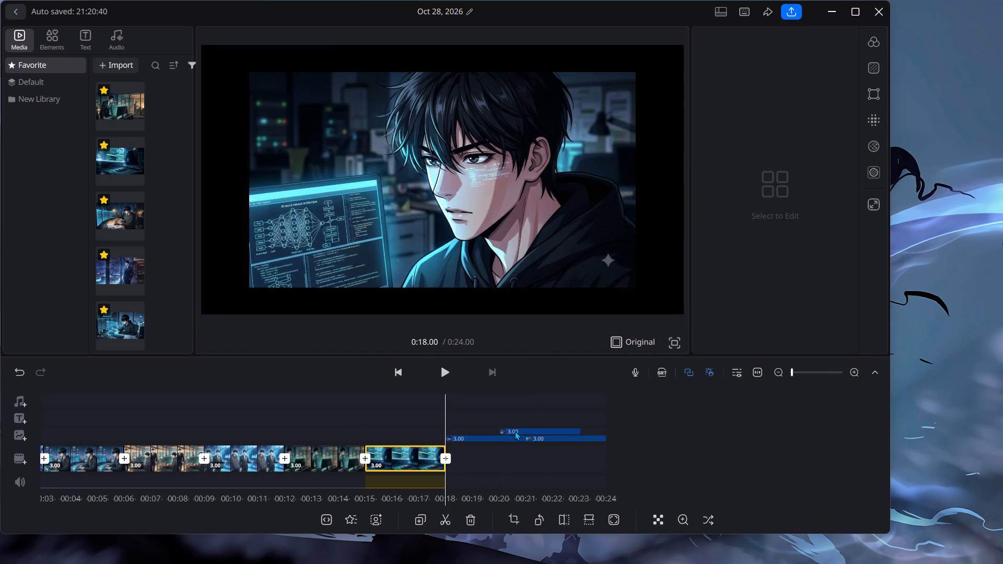
Delete all three overlay clips: the desk-lamp coder, the hooded man's close-up and the two men at the holographic screen.
{"action": "left_click", "coordinate": [516, 432]}
{"action": "key", "text": "Delete"}
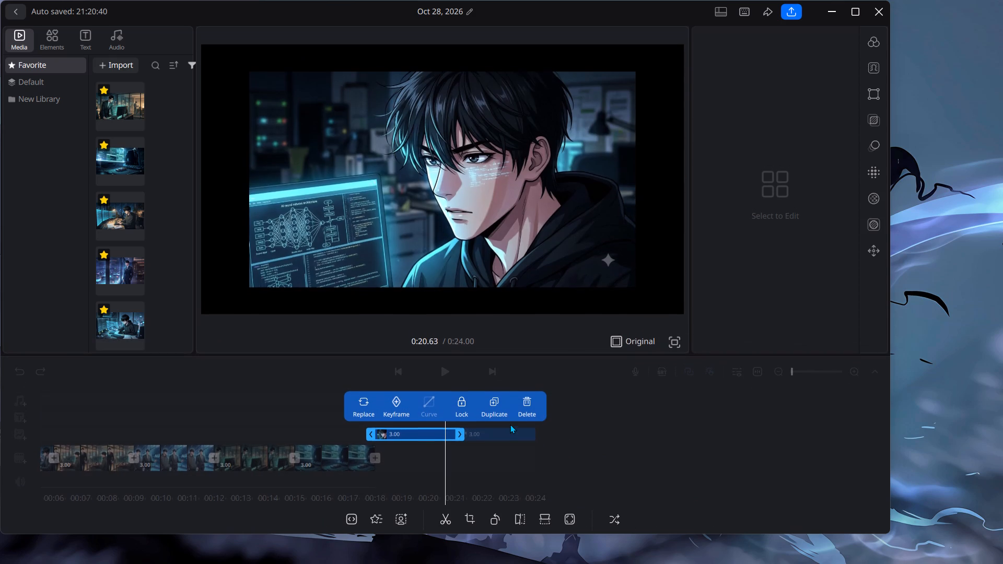
{"action": "key", "text": "Delete"}
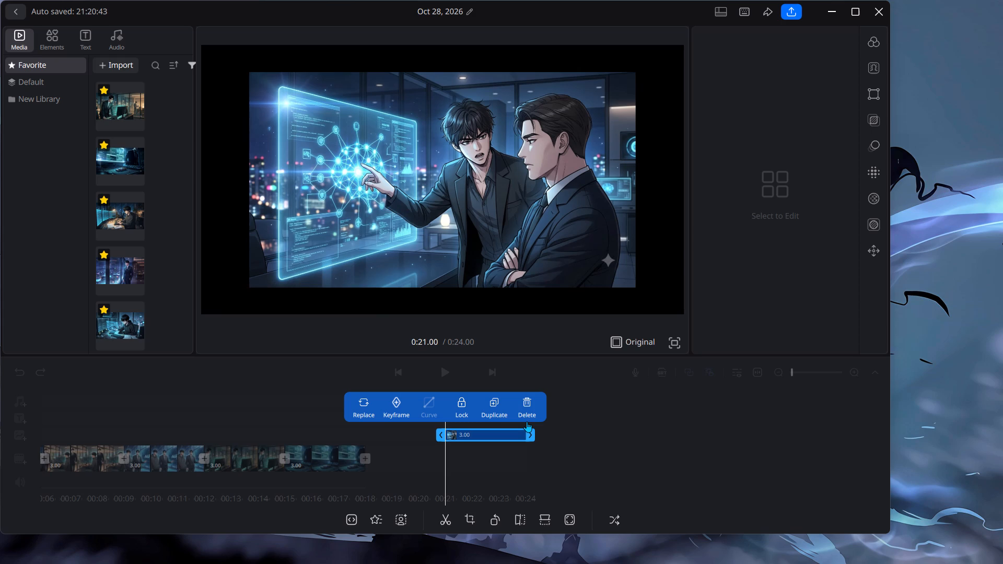
{"action": "key", "text": "Delete"}
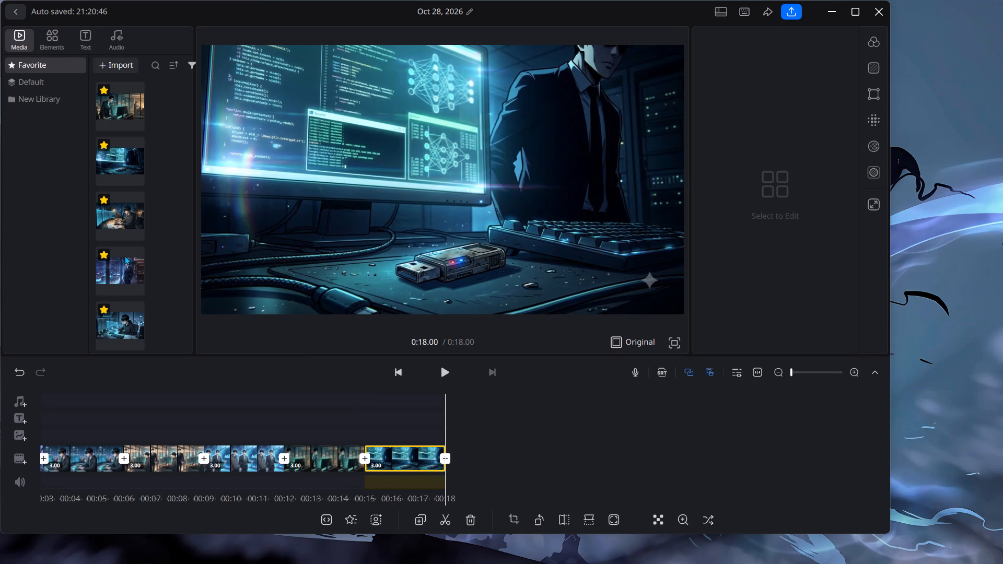
Append the image of the hooded man coding under the desk lamp and the suited man at the city window to the main track.
{"action": "left_click_drag", "start_coordinate": [116, 221], "coordinate": [463, 412]}
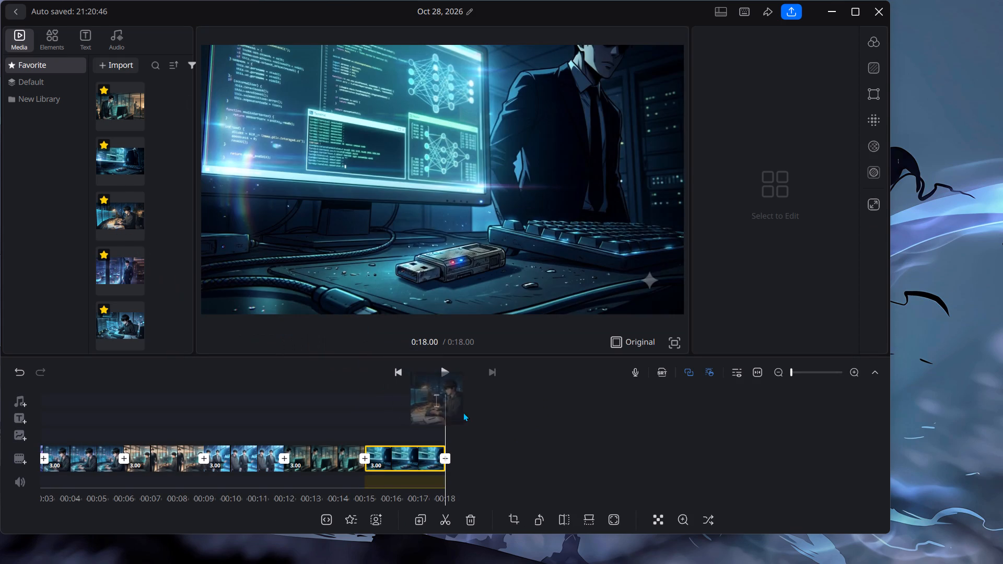
{"action": "left_click_drag", "start_coordinate": [463, 412], "coordinate": [489, 456]}
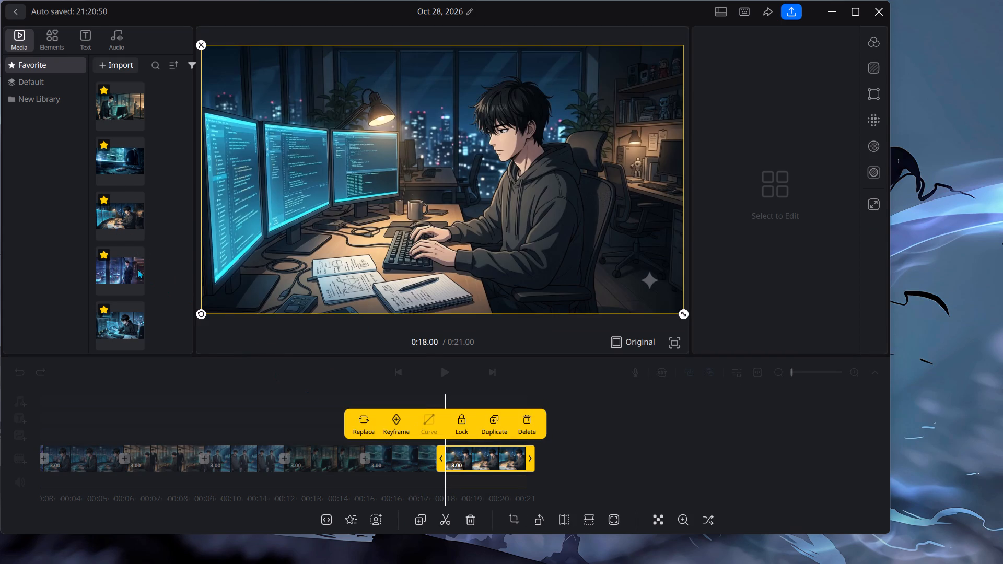
{"action": "left_click_drag", "start_coordinate": [112, 272], "coordinate": [221, 284]}
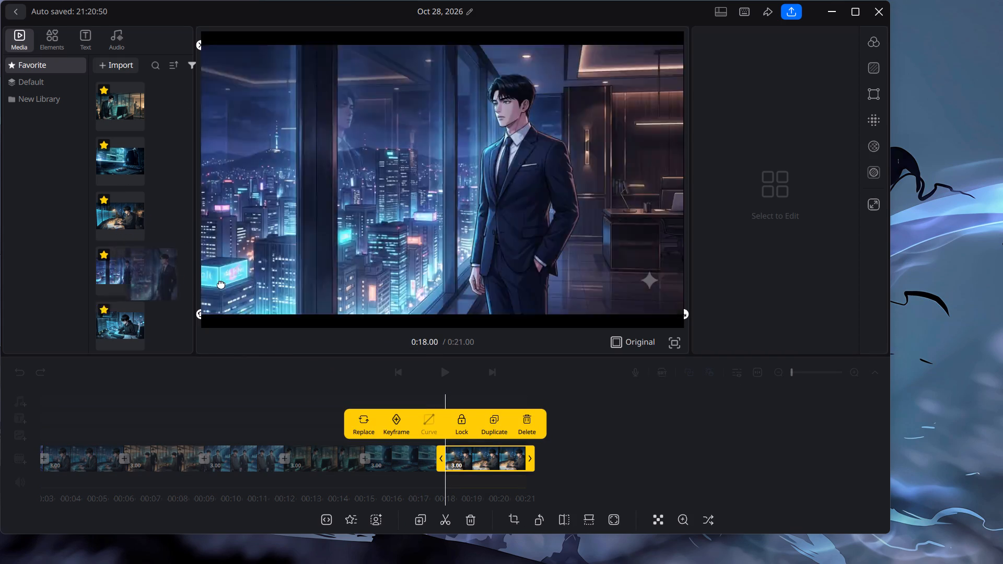
{"action": "left_click_drag", "start_coordinate": [221, 284], "coordinate": [575, 457]}
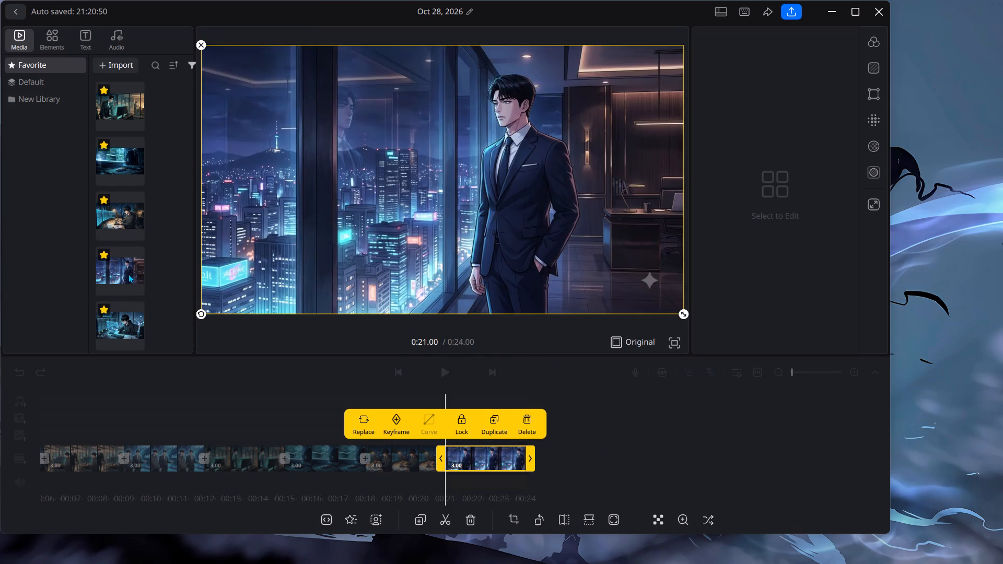
Append 11.jpg, the hooded man coding by the rainy window, and the AURA 100% completed image to the main track.
{"action": "scroll", "coordinate": [128, 274], "scroll_direction": "down", "scroll_amount": 1}
{"action": "left_click_drag", "start_coordinate": [126, 264], "coordinate": [616, 459]}
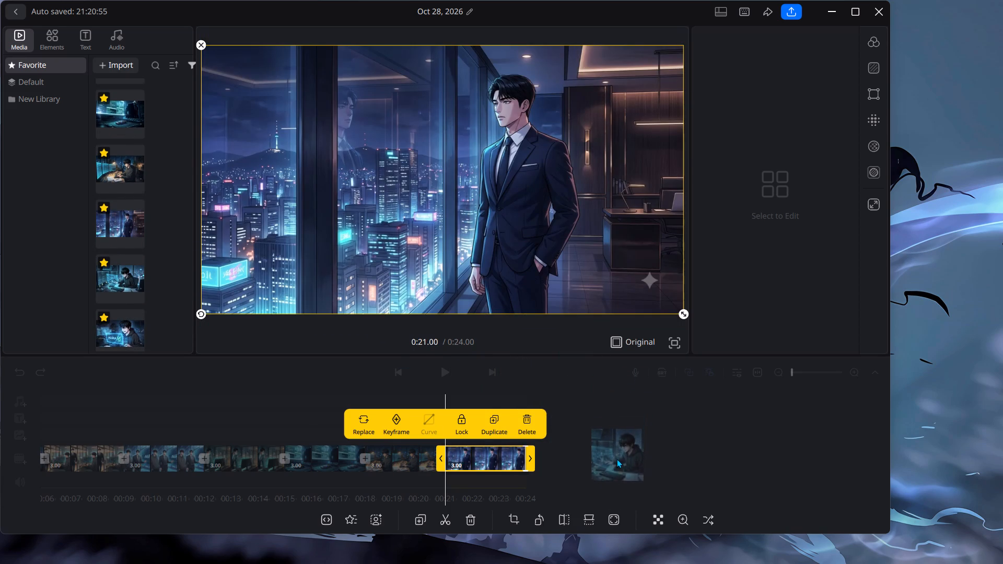
{"action": "left_click_drag", "start_coordinate": [616, 459], "coordinate": [616, 460]}
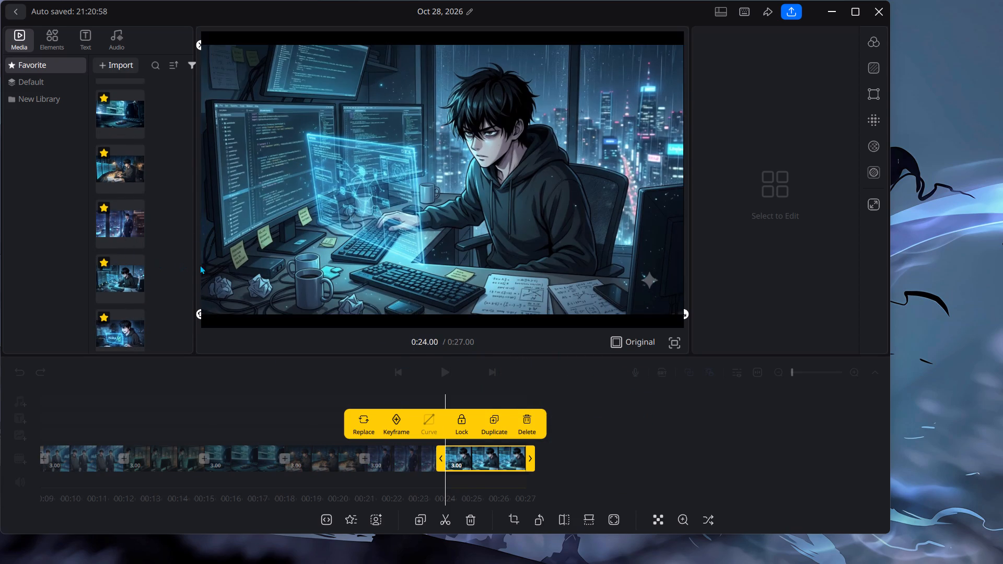
{"action": "scroll", "coordinate": [485, 405], "scroll_direction": "down", "scroll_amount": 3}
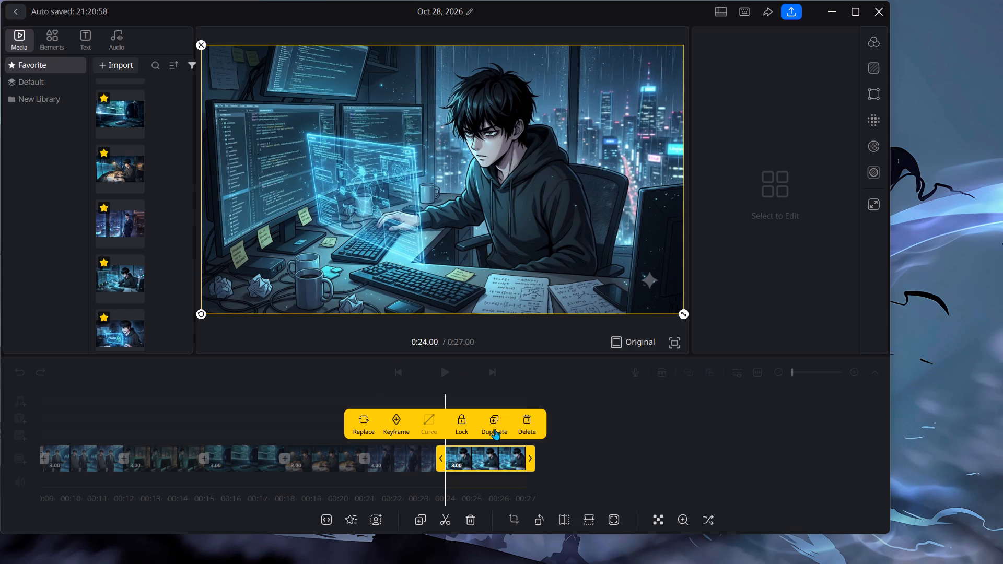
{"action": "scroll", "coordinate": [495, 429], "scroll_direction": "down", "scroll_amount": 2}
{"action": "scroll", "coordinate": [571, 443], "scroll_direction": "down", "scroll_amount": 7}
{"action": "scroll", "coordinate": [557, 453], "scroll_direction": "up", "scroll_amount": 6}
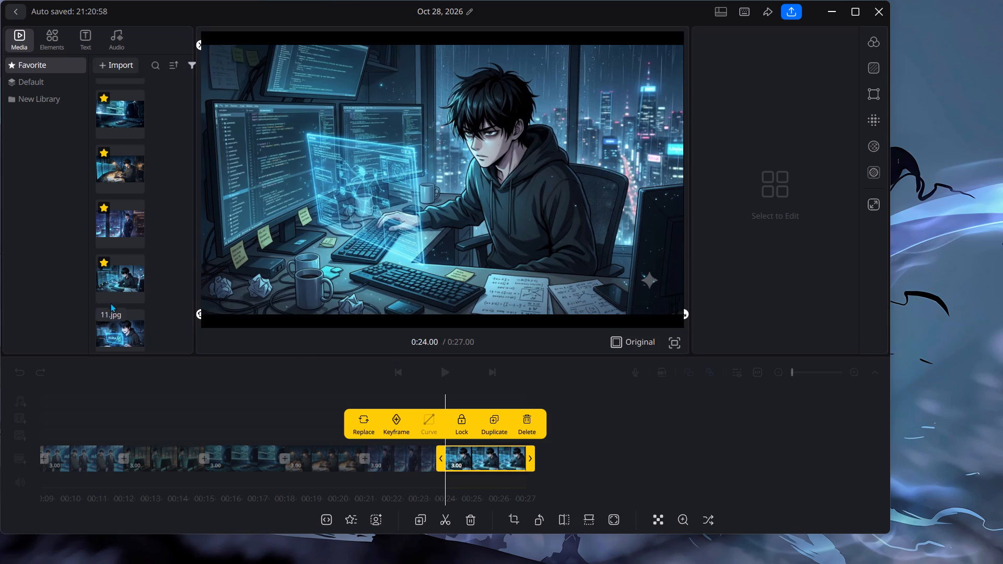
{"action": "left_click_drag", "start_coordinate": [120, 326], "coordinate": [574, 461]}
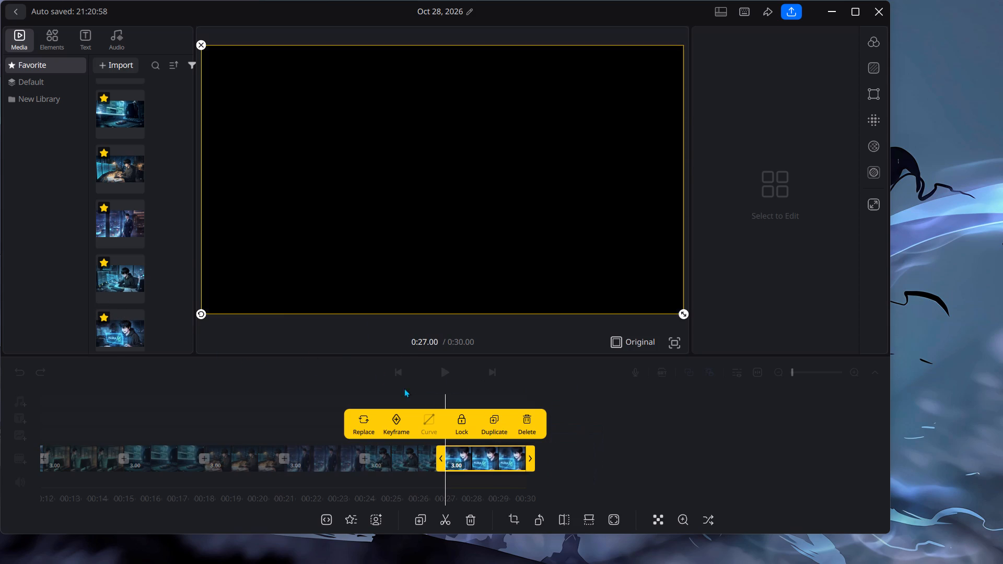
Append 13.jpg, the two men discussing the AURA hologram, and the image of them at the glass conference table to the main track.
{"action": "scroll", "coordinate": [124, 275], "scroll_direction": "down", "scroll_amount": 2}
{"action": "scroll", "coordinate": [114, 221], "scroll_direction": "down", "scroll_amount": 2}
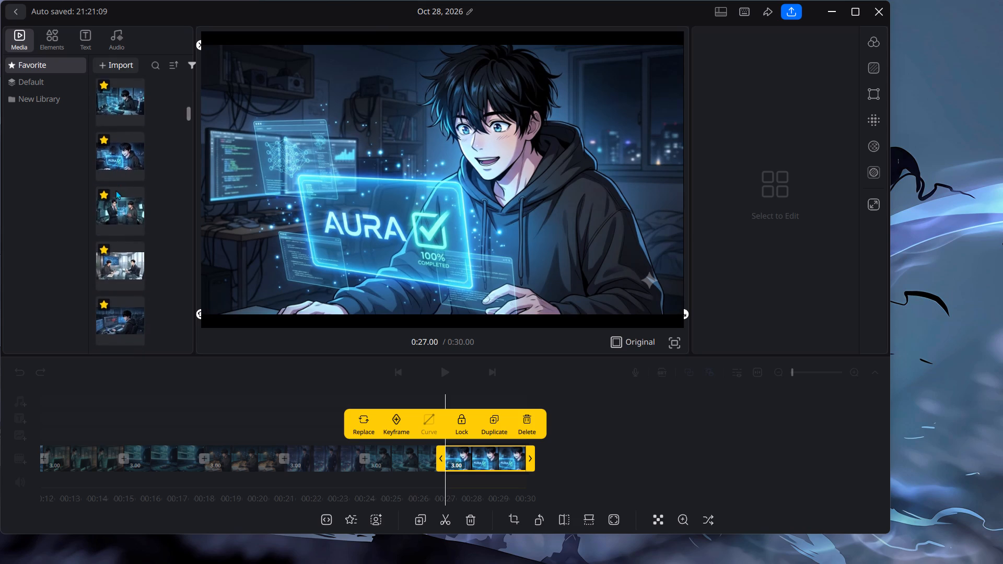
{"action": "scroll", "coordinate": [115, 173], "scroll_direction": "down", "scroll_amount": 2}
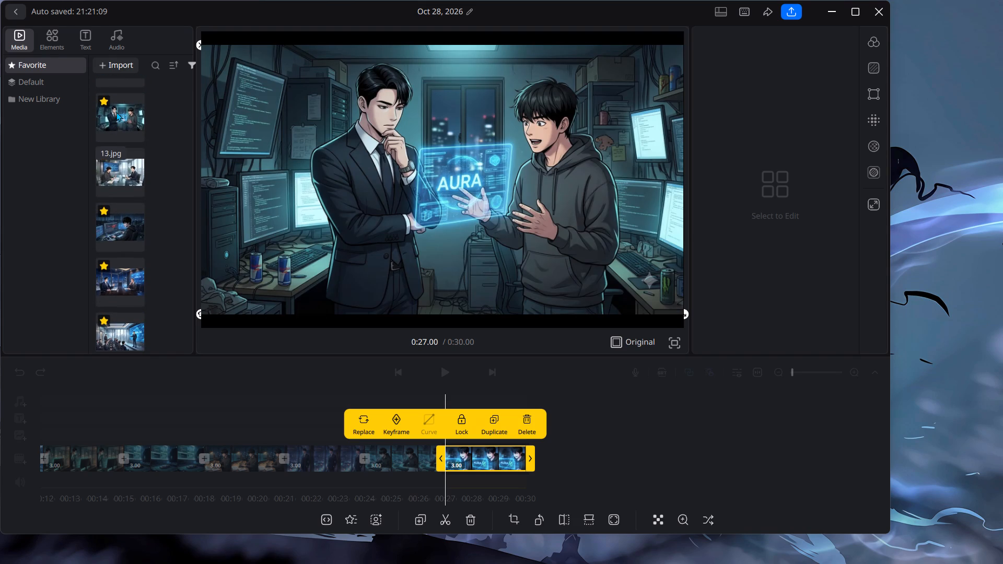
{"action": "left_click_drag", "start_coordinate": [116, 112], "coordinate": [593, 455]}
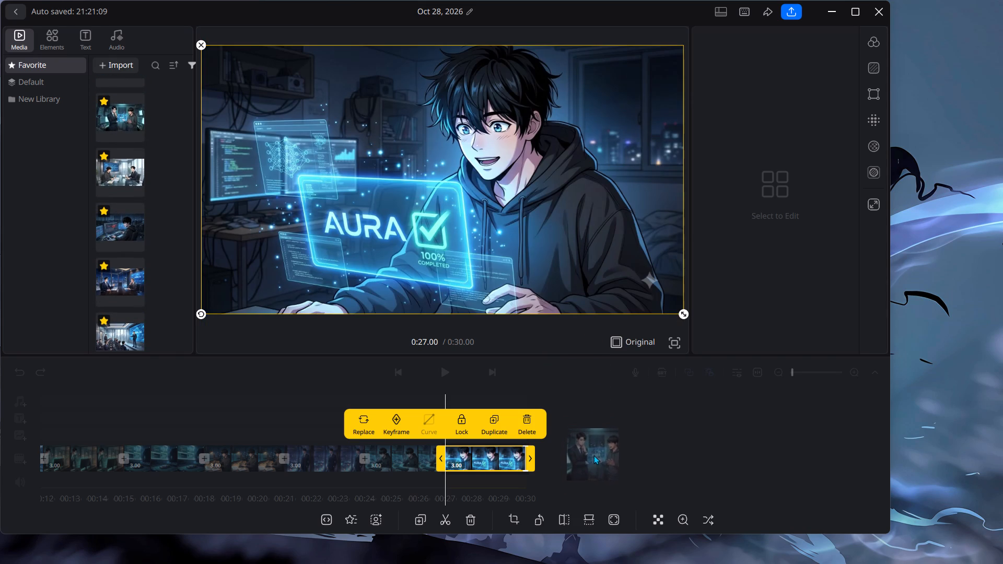
{"action": "left_click_drag", "start_coordinate": [593, 455], "coordinate": [594, 455]}
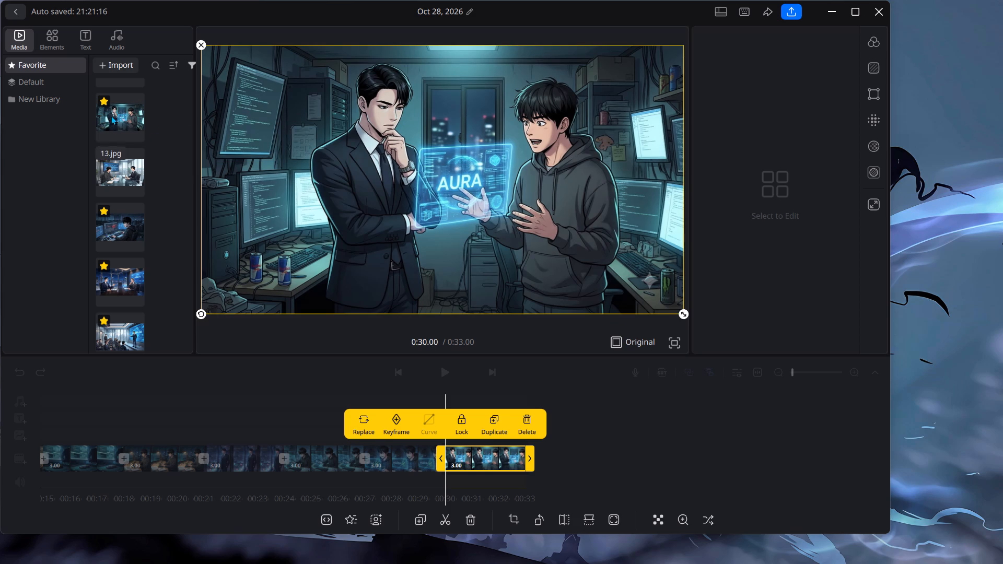
{"action": "scroll", "coordinate": [109, 123], "scroll_direction": "up", "scroll_amount": 1}
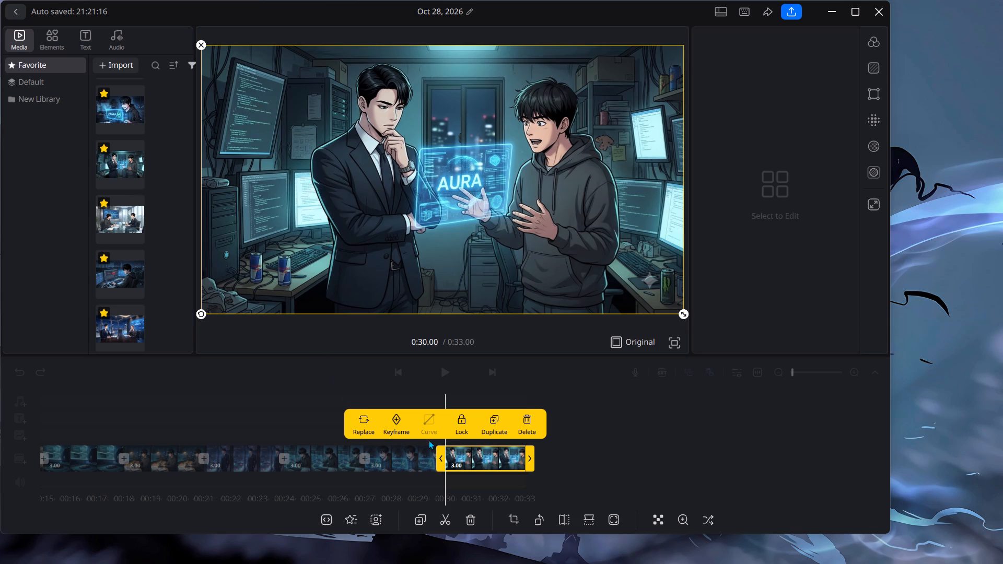
{"action": "left_click_drag", "start_coordinate": [108, 217], "coordinate": [588, 397]}
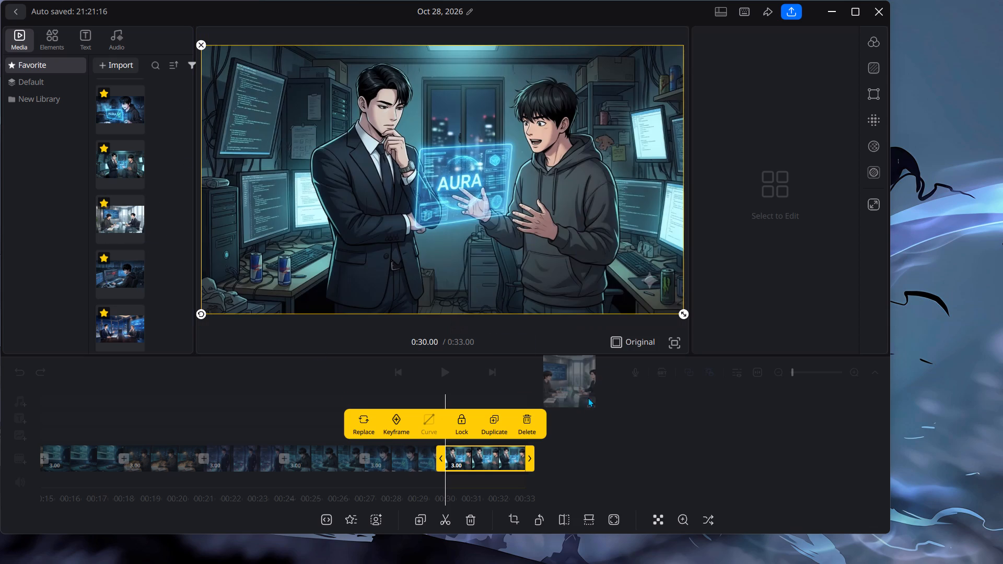
{"action": "left_click_drag", "start_coordinate": [588, 397], "coordinate": [584, 461]}
Append the hooded man working in the dark office and 15.jpg, the two suited men in the AURA AI boardroom, to the main track.
{"action": "left_click_drag", "start_coordinate": [108, 274], "coordinate": [719, 384]}
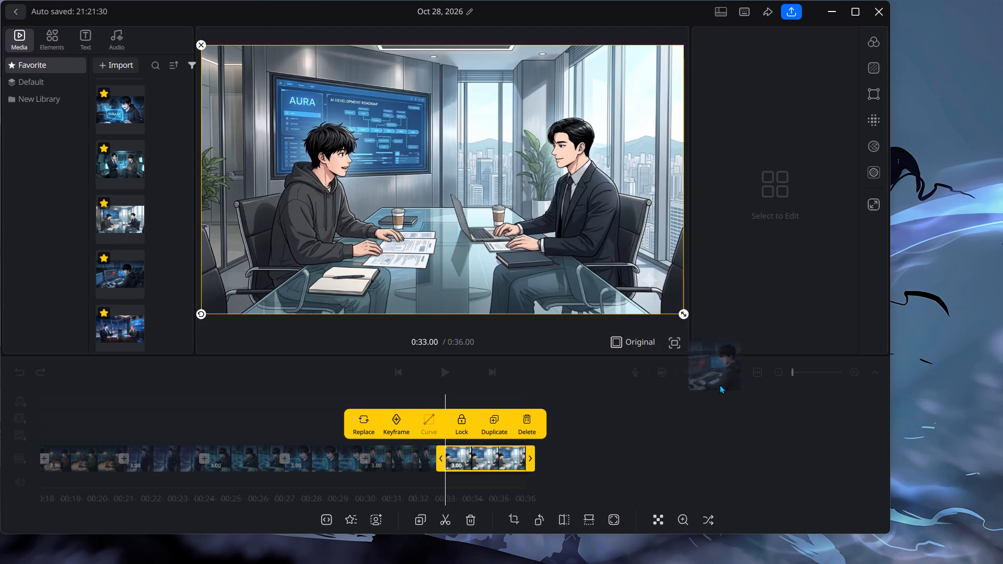
{"action": "left_click_drag", "start_coordinate": [719, 384], "coordinate": [653, 457]}
{"action": "left_click_drag", "start_coordinate": [110, 326], "coordinate": [587, 373]}
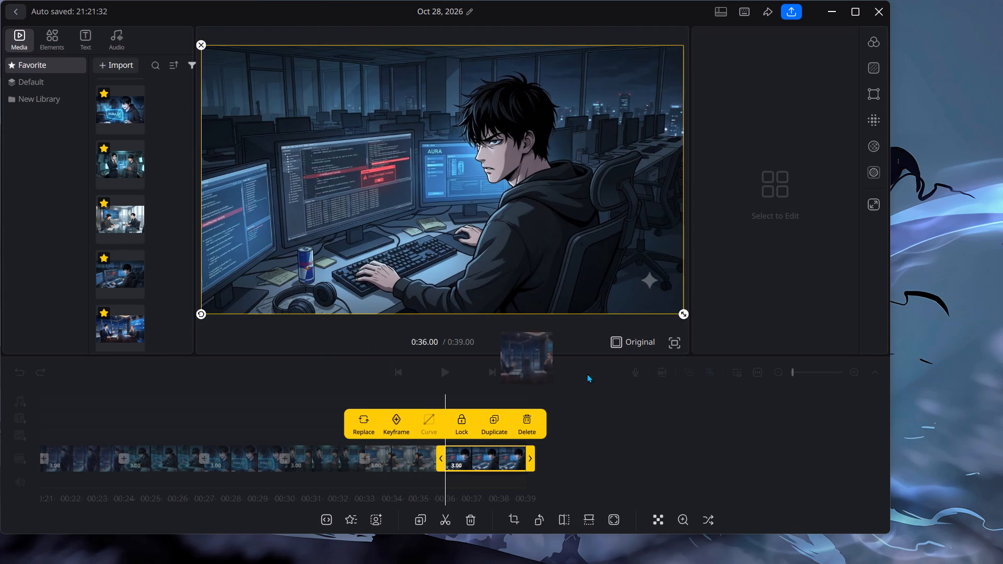
{"action": "left_click_drag", "start_coordinate": [587, 373], "coordinate": [644, 459]}
Append 16.jpg, the AURA AI presentation to an audience, and the image of the two men facing off in the corridor to the main track.
{"action": "scroll", "coordinate": [102, 250], "scroll_direction": "down", "scroll_amount": 1}
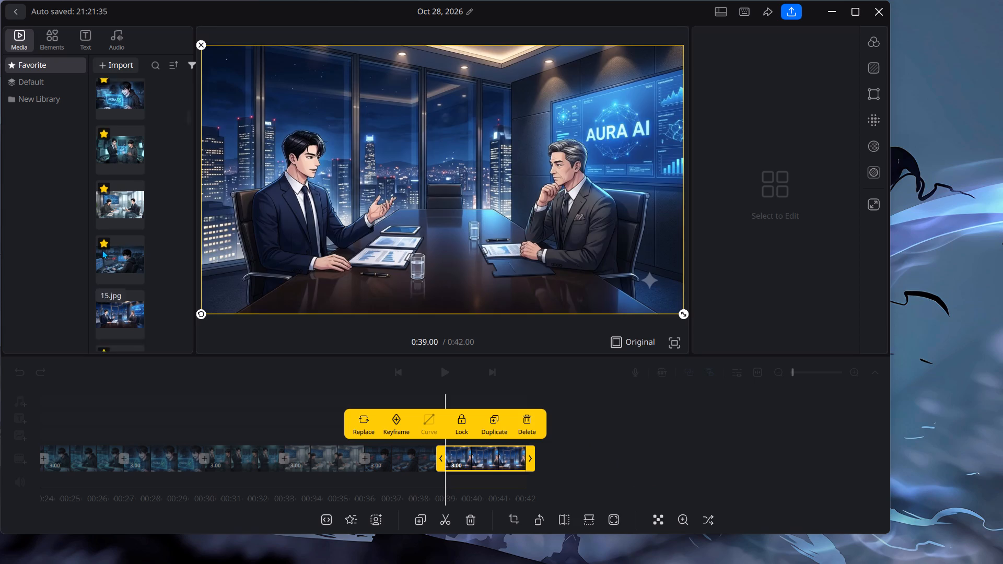
{"action": "scroll", "coordinate": [109, 242], "scroll_direction": "down", "scroll_amount": 1}
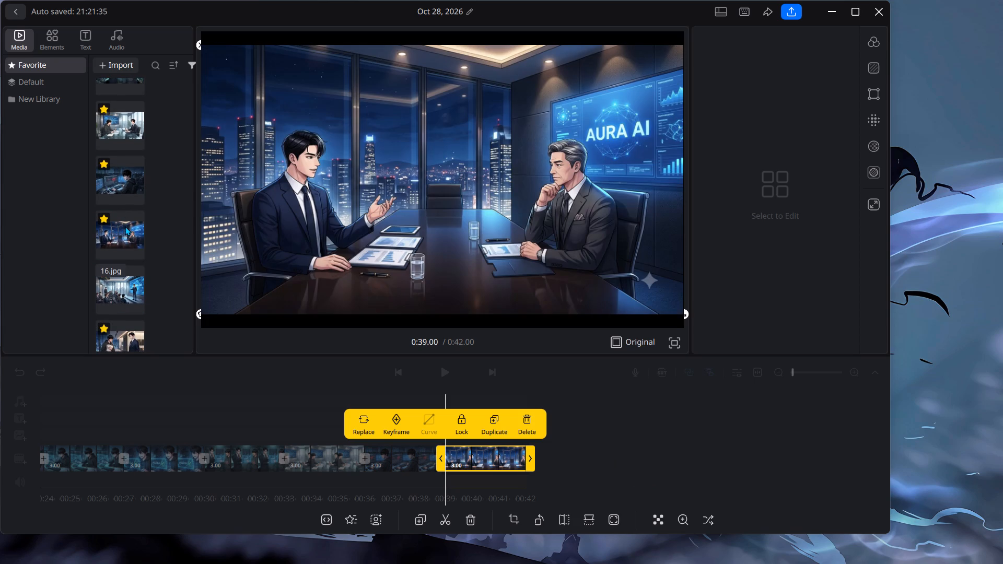
{"action": "left_click_drag", "start_coordinate": [120, 291], "coordinate": [665, 438]}
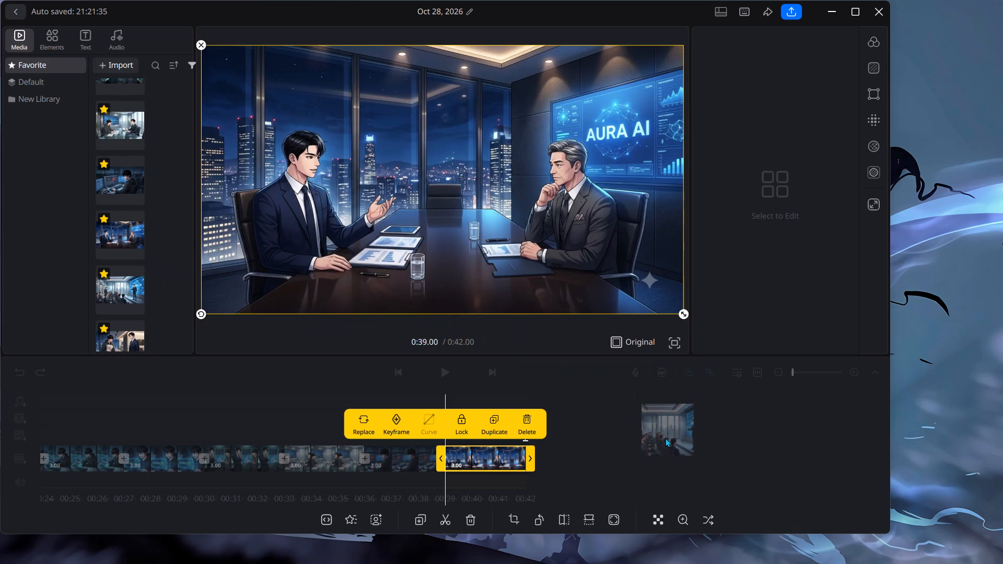
{"action": "left_click_drag", "start_coordinate": [665, 438], "coordinate": [662, 457]}
{"action": "scroll", "coordinate": [114, 225], "scroll_direction": "down", "scroll_amount": 3}
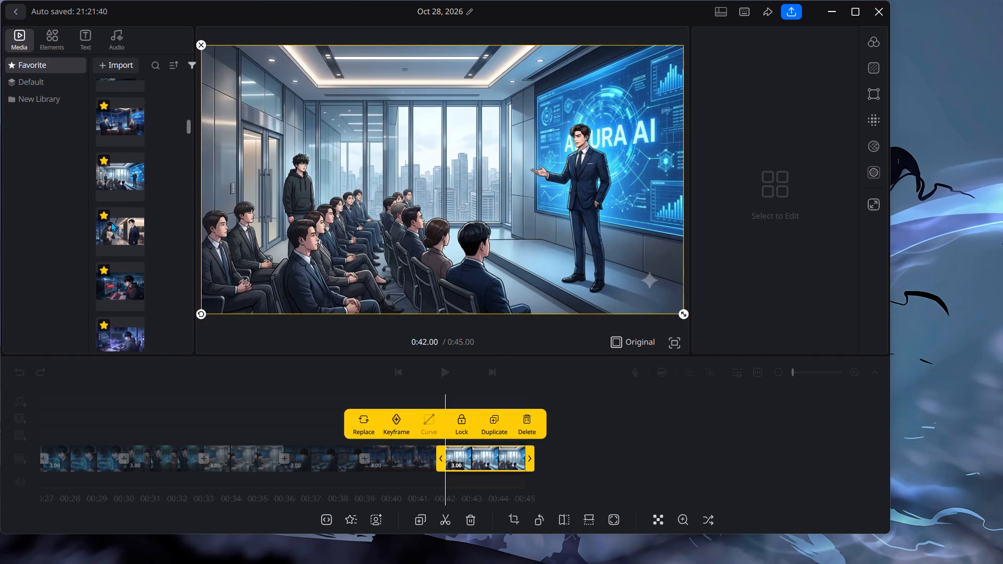
{"action": "left_click_drag", "start_coordinate": [111, 228], "coordinate": [593, 459]}
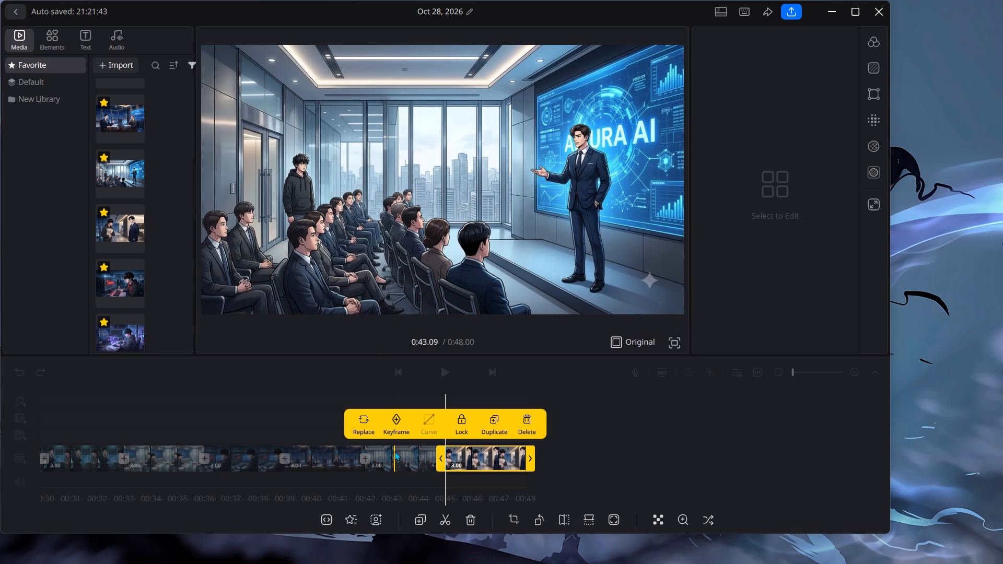
Append the red-lit image of the man at his desk and the one of him typing amid purple sparks to the main track.
{"action": "left_click_drag", "start_coordinate": [107, 278], "coordinate": [528, 368]}
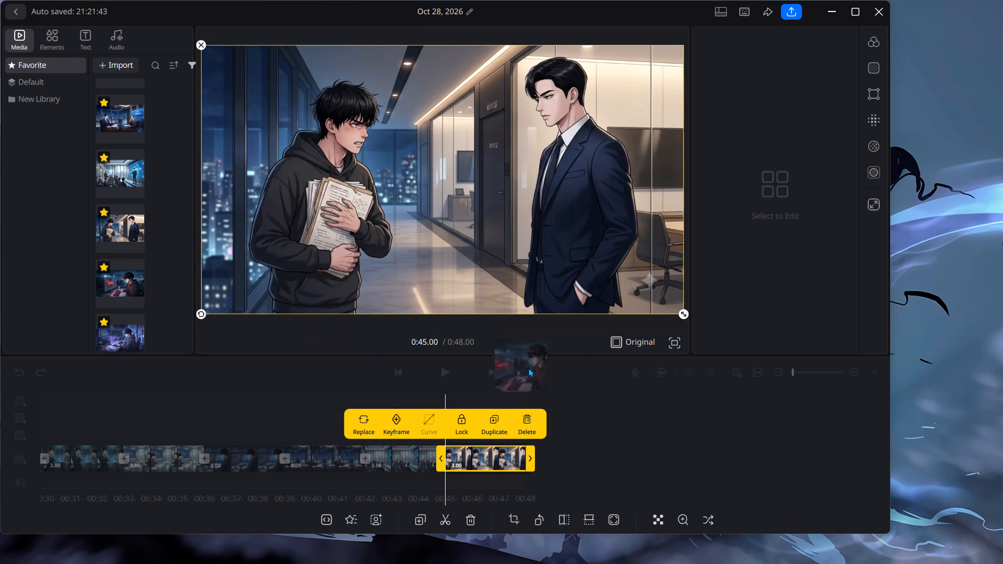
{"action": "left_click_drag", "start_coordinate": [528, 368], "coordinate": [612, 457]}
{"action": "left_click_drag", "start_coordinate": [126, 336], "coordinate": [638, 456]}
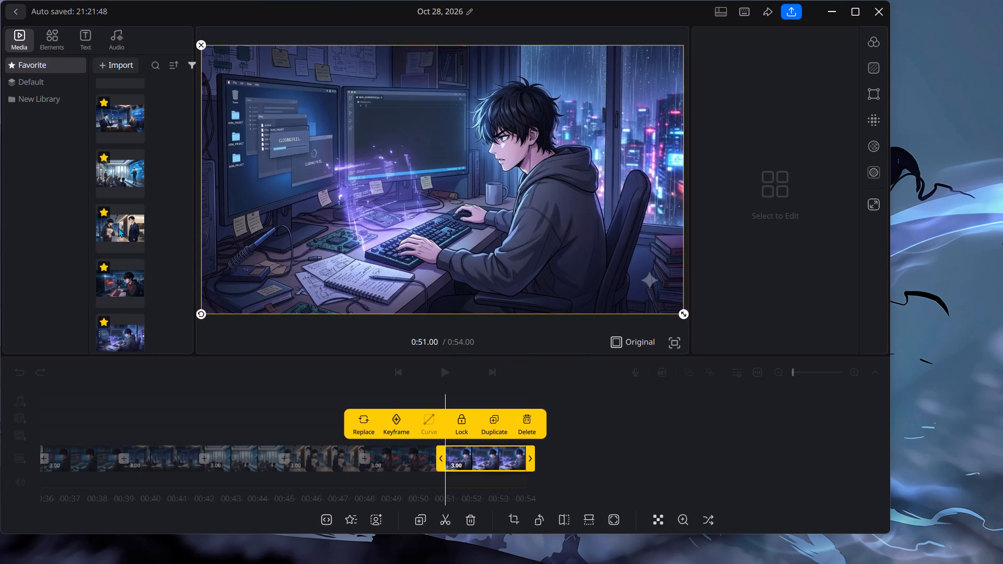
Append 20.jpg, the hooded man pondering at his purple-lit monitors, to the end of the main track.
{"action": "scroll", "coordinate": [118, 228], "scroll_direction": "down", "scroll_amount": 2}
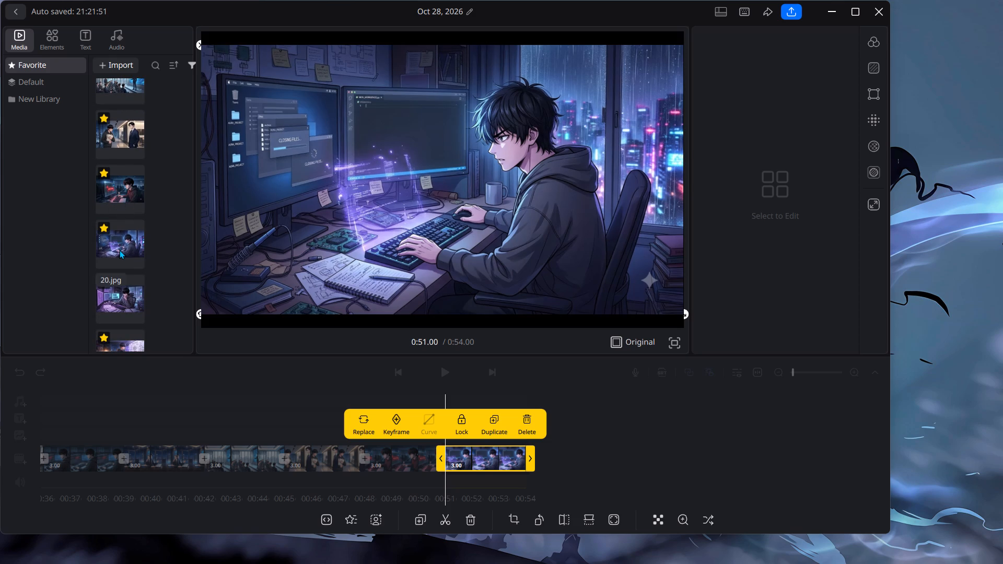
{"action": "scroll", "coordinate": [119, 250], "scroll_direction": "down", "scroll_amount": 3}
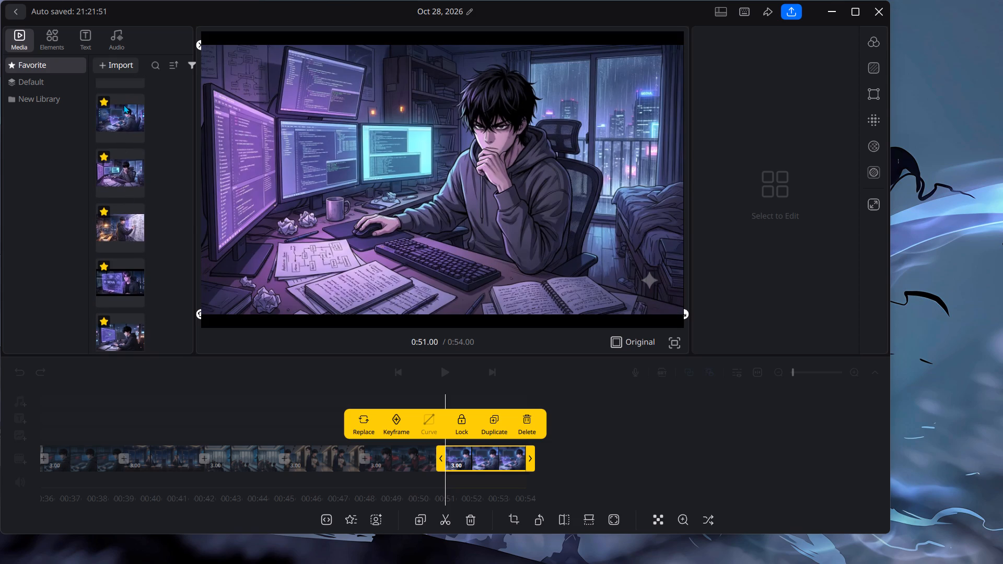
{"action": "scroll", "coordinate": [124, 106], "scroll_direction": "up", "scroll_amount": 1}
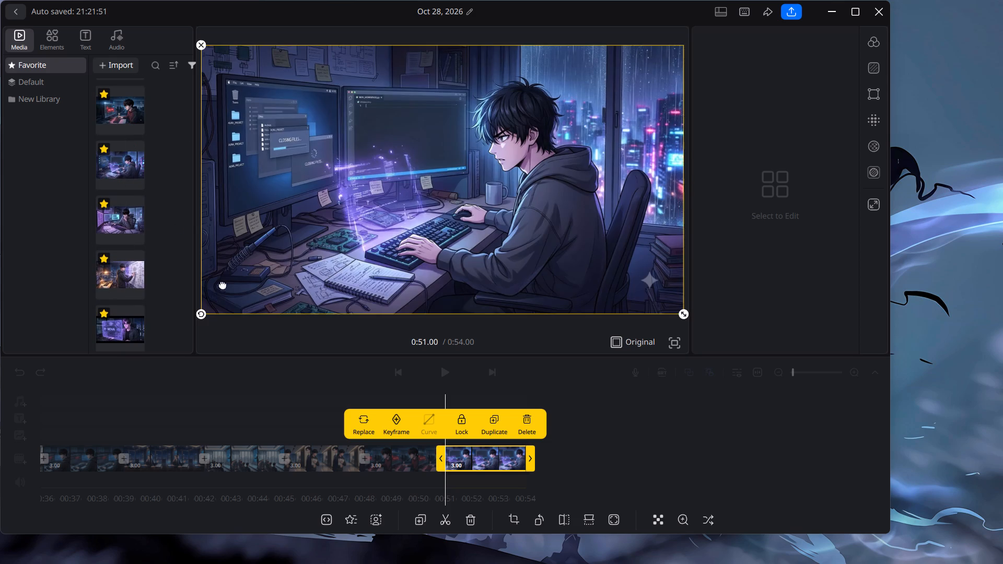
{"action": "left_click", "coordinate": [422, 457]}
{"action": "left_click", "coordinate": [487, 463]}
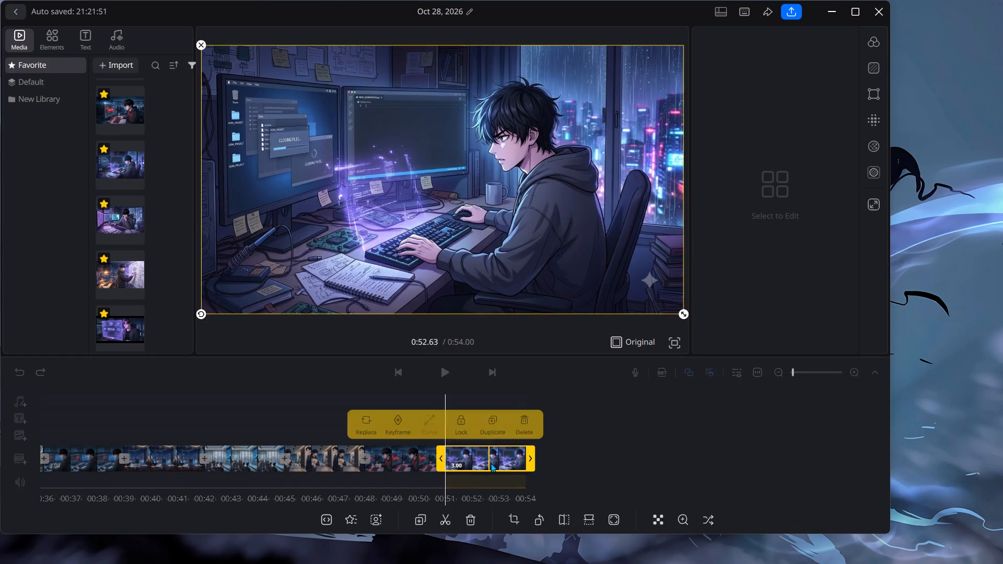
{"action": "left_click", "coordinate": [400, 455]}
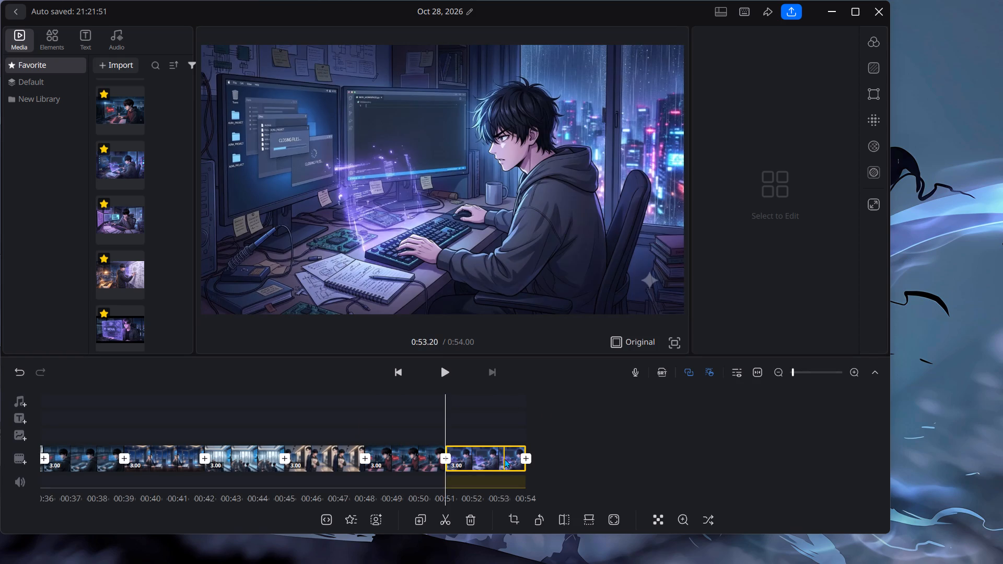
{"action": "left_click", "coordinate": [500, 454]}
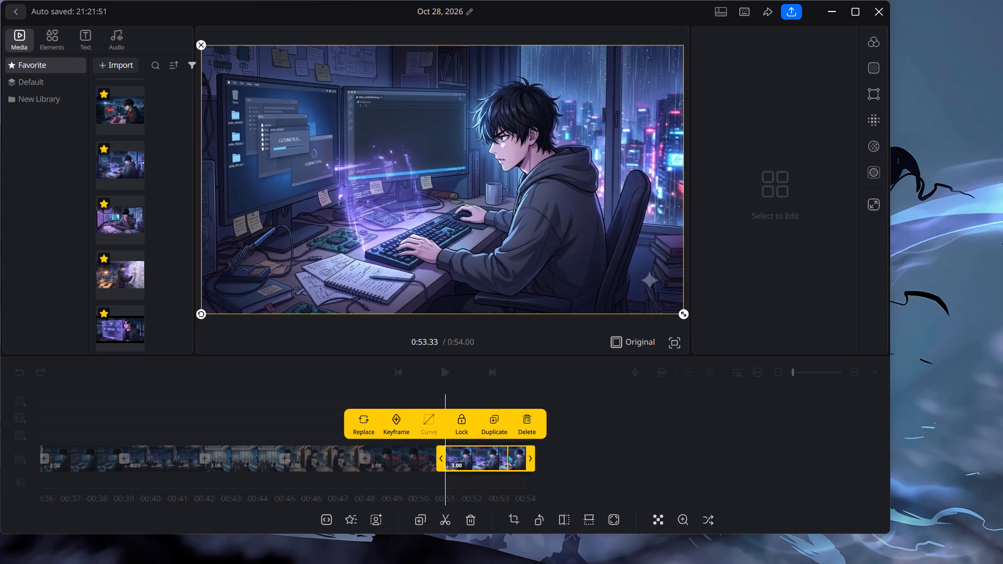
{"action": "left_click_drag", "start_coordinate": [118, 228], "coordinate": [592, 444]}
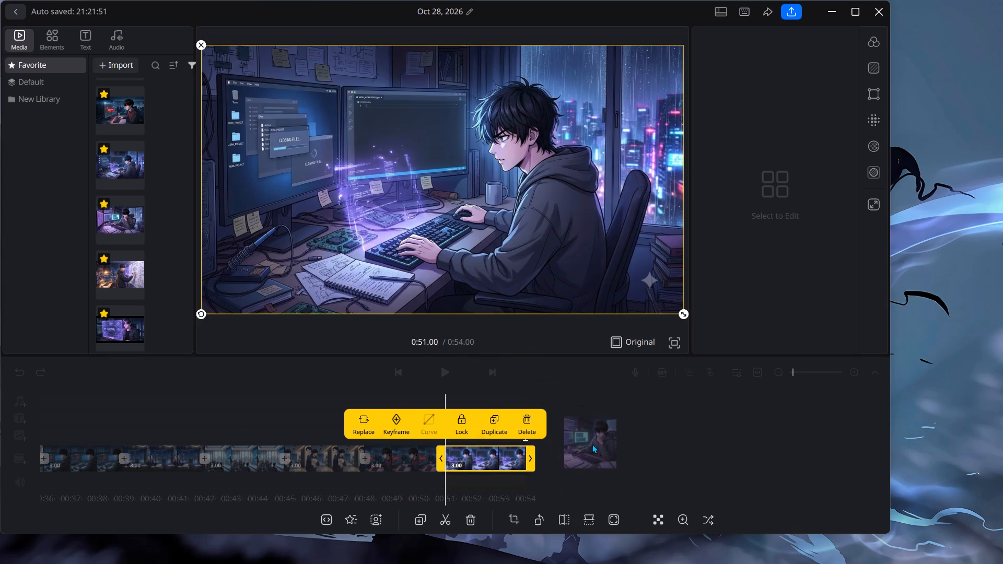
{"action": "left_click_drag", "start_coordinate": [592, 444], "coordinate": [596, 461]}
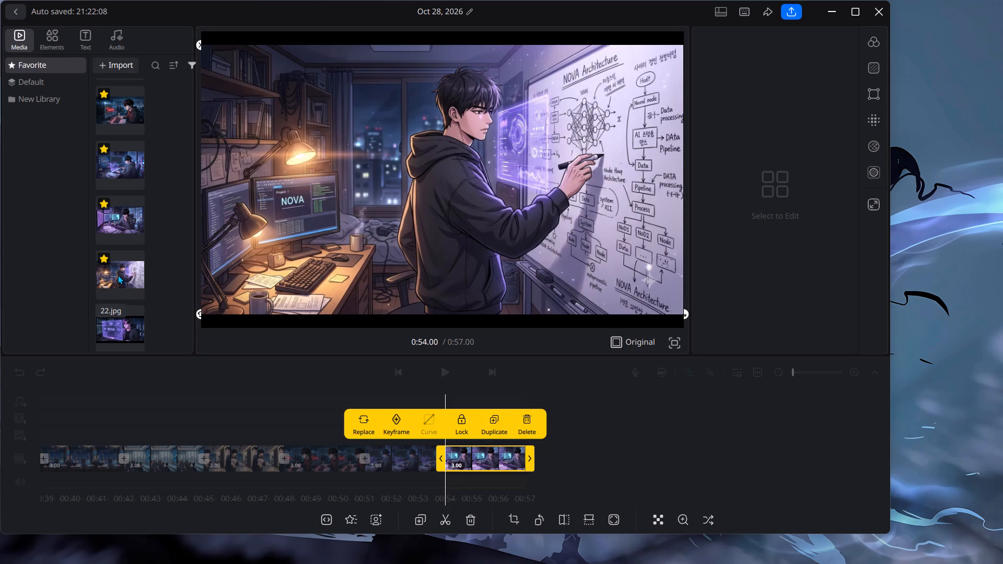
Append the NOVA Architecture whiteboard image and 22.jpg, the man at the purple NOVA hologram, to the main track.
{"action": "left_click_drag", "start_coordinate": [128, 276], "coordinate": [143, 275]}
{"action": "left_click_drag", "start_coordinate": [143, 275], "coordinate": [633, 483]}
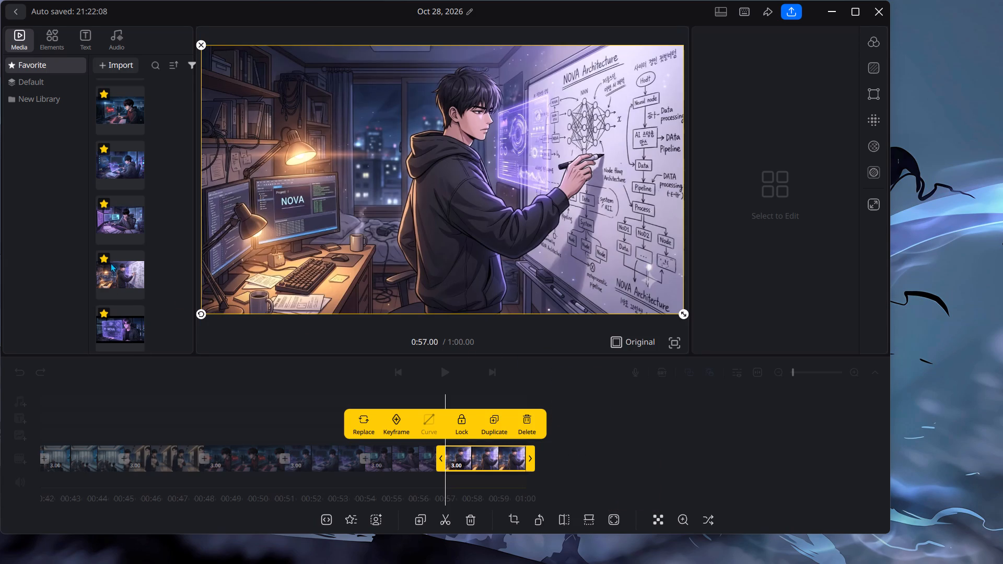
{"action": "scroll", "coordinate": [111, 261], "scroll_direction": "down", "scroll_amount": 2}
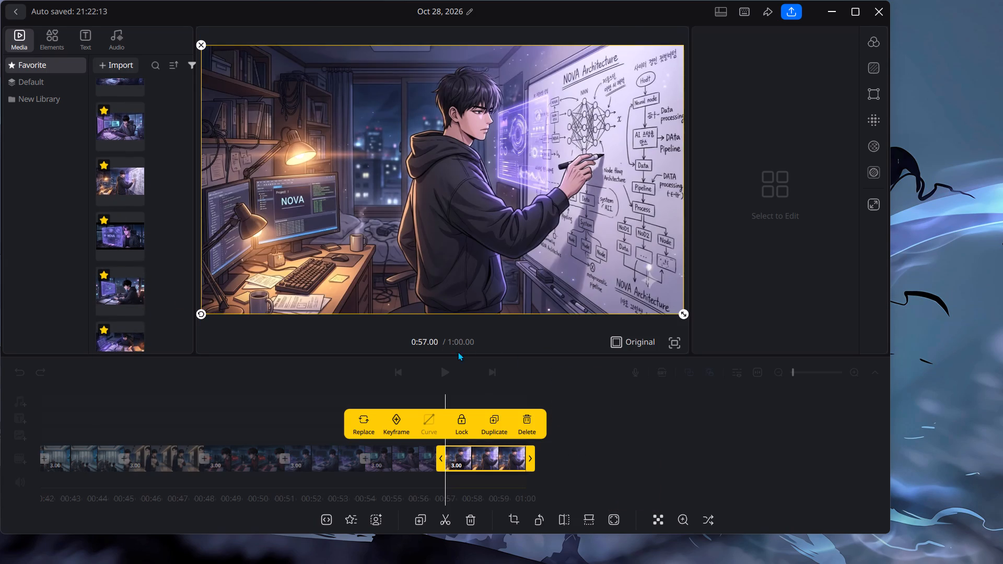
{"action": "left_click_drag", "start_coordinate": [116, 243], "coordinate": [197, 247]}
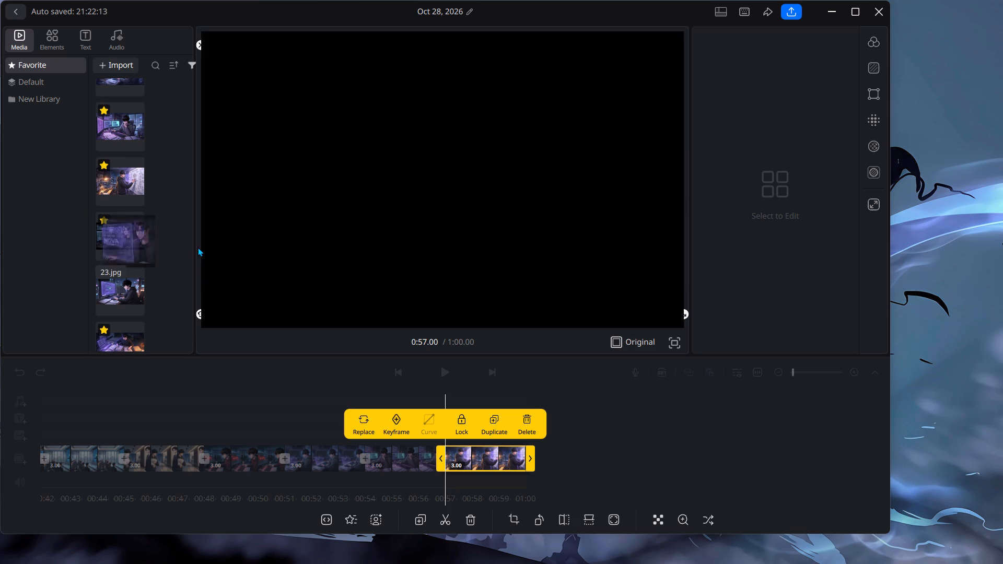
{"action": "left_click_drag", "start_coordinate": [197, 247], "coordinate": [591, 452]}
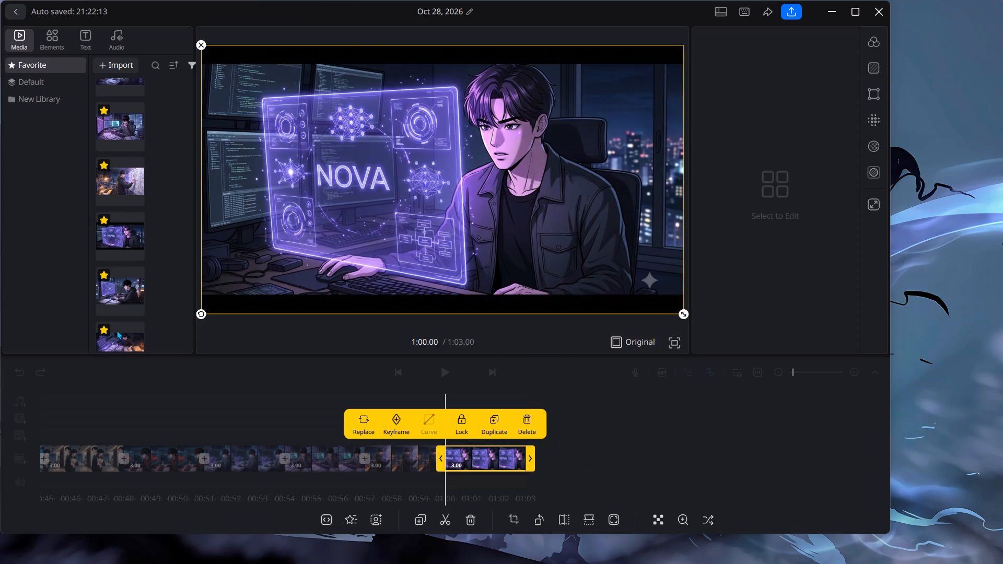
Append 23.jpg, the hooded man at the NOVA system test screen, to the end of the main track.
{"action": "scroll", "coordinate": [118, 236], "scroll_direction": "down", "scroll_amount": 2}
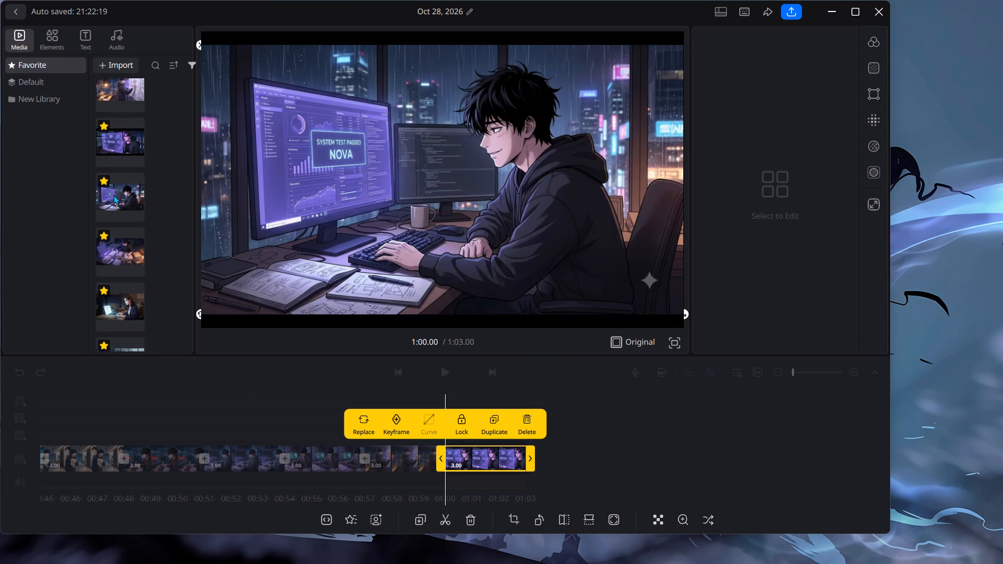
{"action": "left_click_drag", "start_coordinate": [114, 194], "coordinate": [123, 201]}
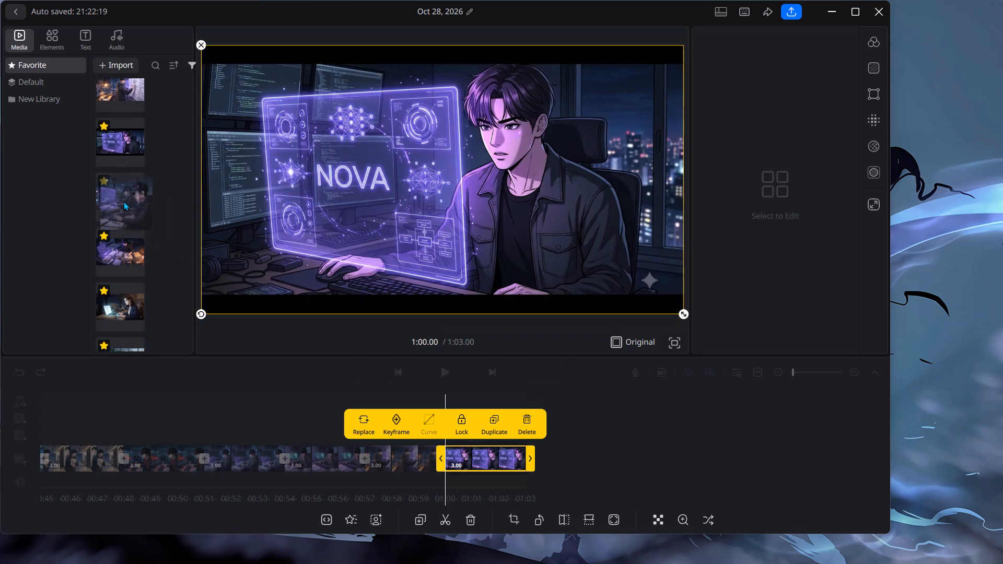
{"action": "left_click_drag", "start_coordinate": [123, 201], "coordinate": [123, 201]}
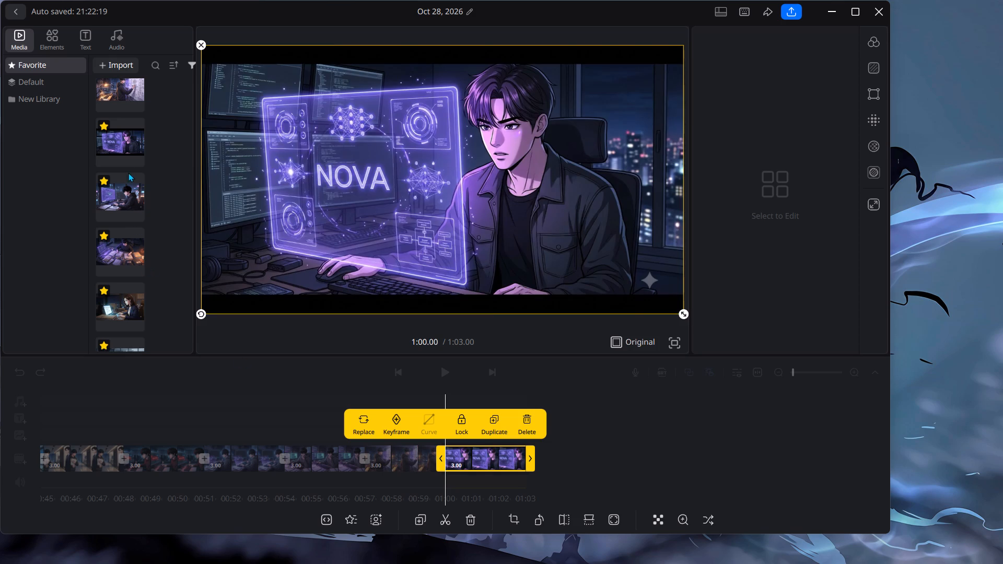
{"action": "left_click_drag", "start_coordinate": [127, 197], "coordinate": [633, 453]}
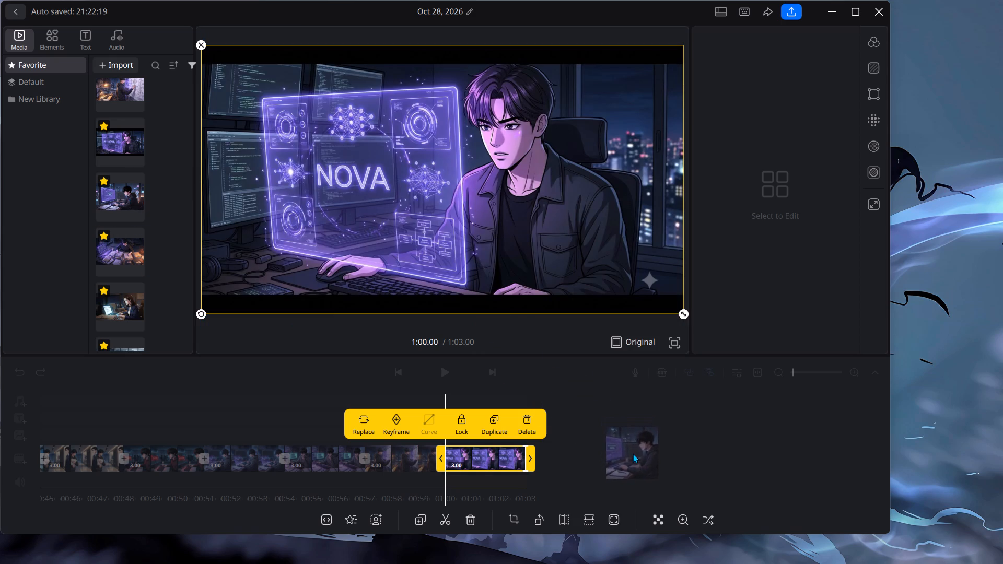
{"action": "left_click_drag", "start_coordinate": [633, 453], "coordinate": [645, 457]}
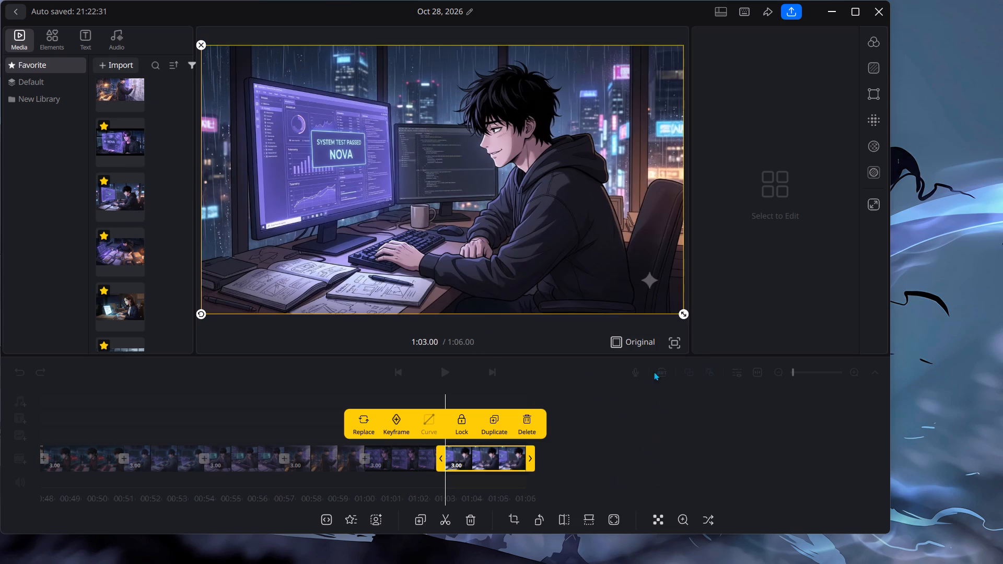
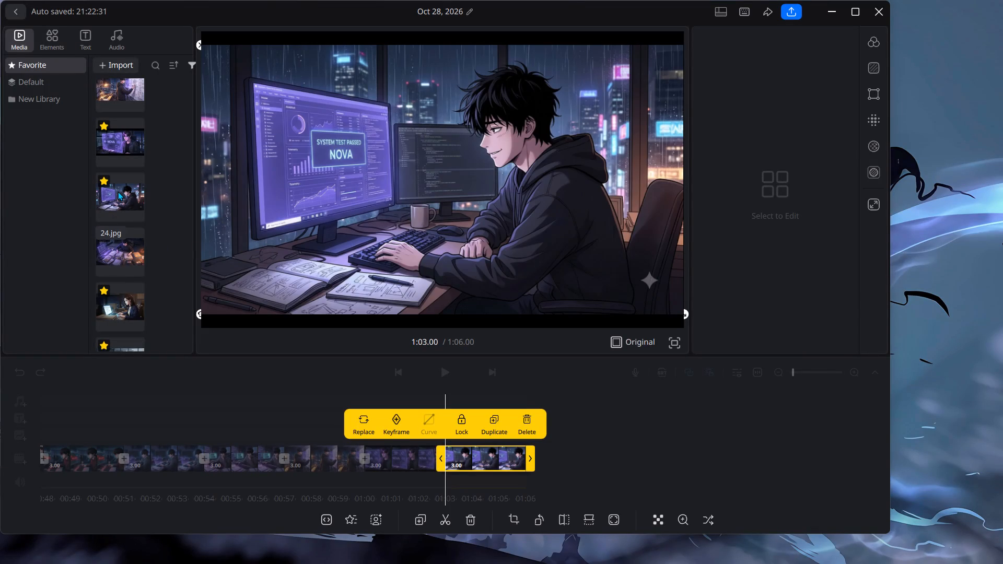
Append 24.jpg, the man sorting Project NOVA papers, and the image of the woman at her glowing laptop to the main track.
{"action": "left_click_drag", "start_coordinate": [120, 254], "coordinate": [581, 368]}
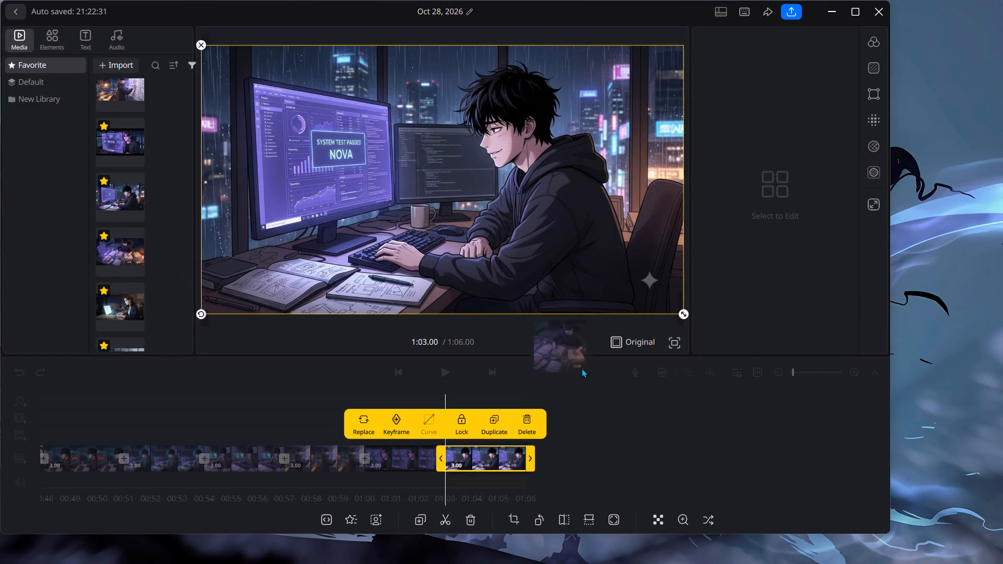
{"action": "left_click_drag", "start_coordinate": [581, 368], "coordinate": [646, 457]}
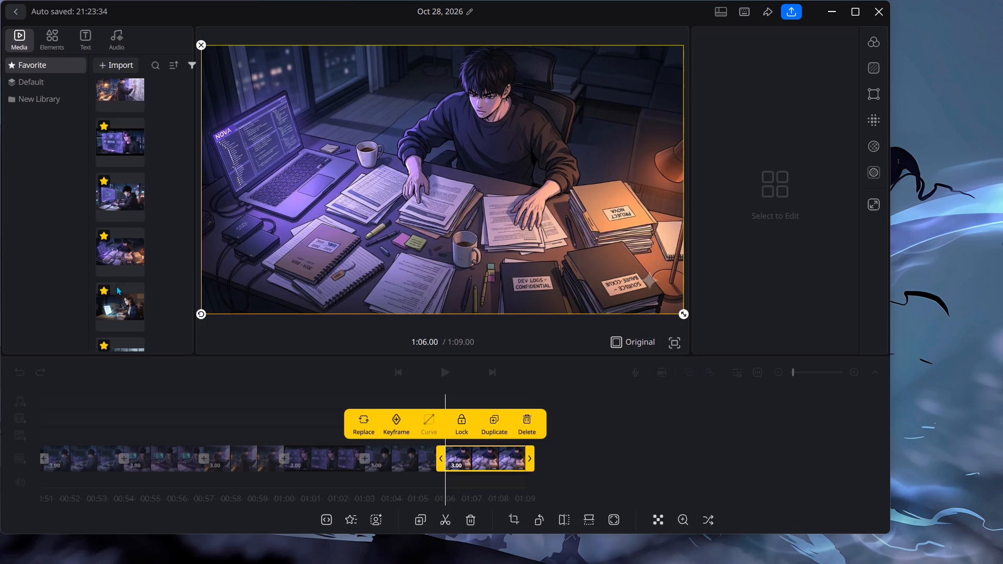
{"action": "left_click_drag", "start_coordinate": [115, 308], "coordinate": [630, 457]}
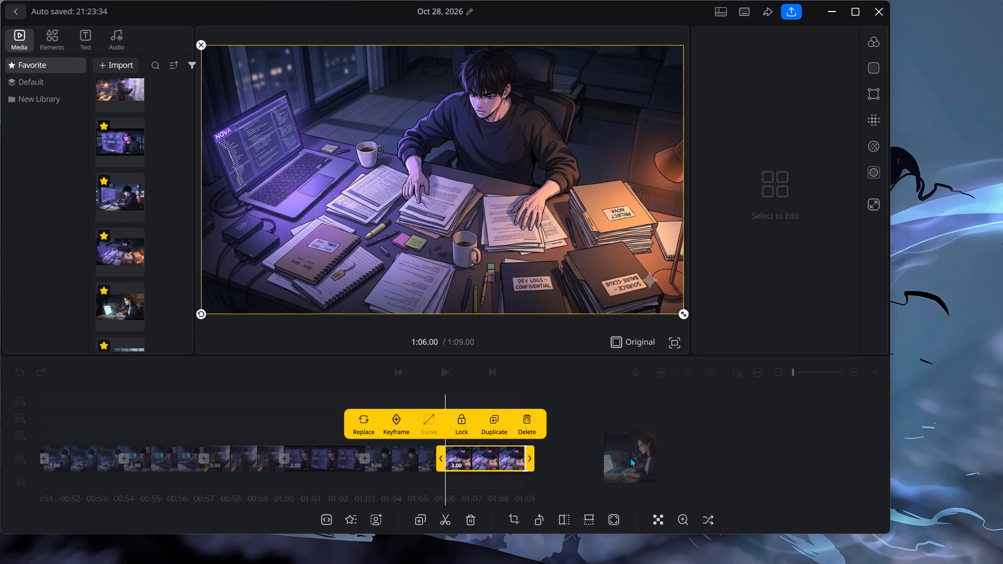
{"action": "left_click_drag", "start_coordinate": [630, 457], "coordinate": [630, 458]}
Append 26.jpg, the woman pondering at her audit desk, and the image of her studying the red-circled project schedule to the main track.
{"action": "scroll", "coordinate": [114, 262], "scroll_direction": "down", "scroll_amount": 2}
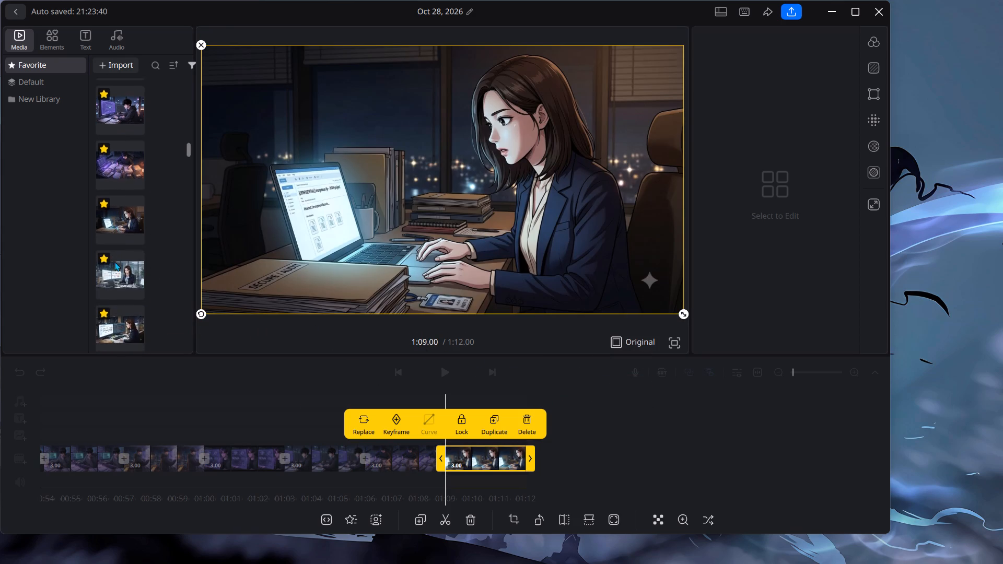
{"action": "scroll", "coordinate": [114, 262], "scroll_direction": "down", "scroll_amount": 1}
{"action": "left_click_drag", "start_coordinate": [119, 212], "coordinate": [664, 458]}
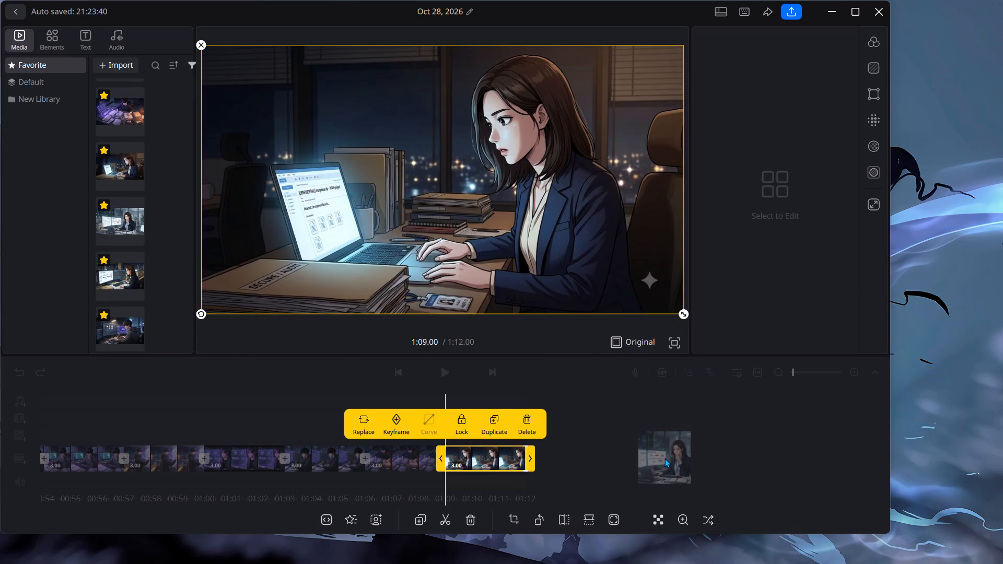
{"action": "left_click_drag", "start_coordinate": [664, 458], "coordinate": [666, 458]}
{"action": "scroll", "coordinate": [98, 255], "scroll_direction": "down", "scroll_amount": 2}
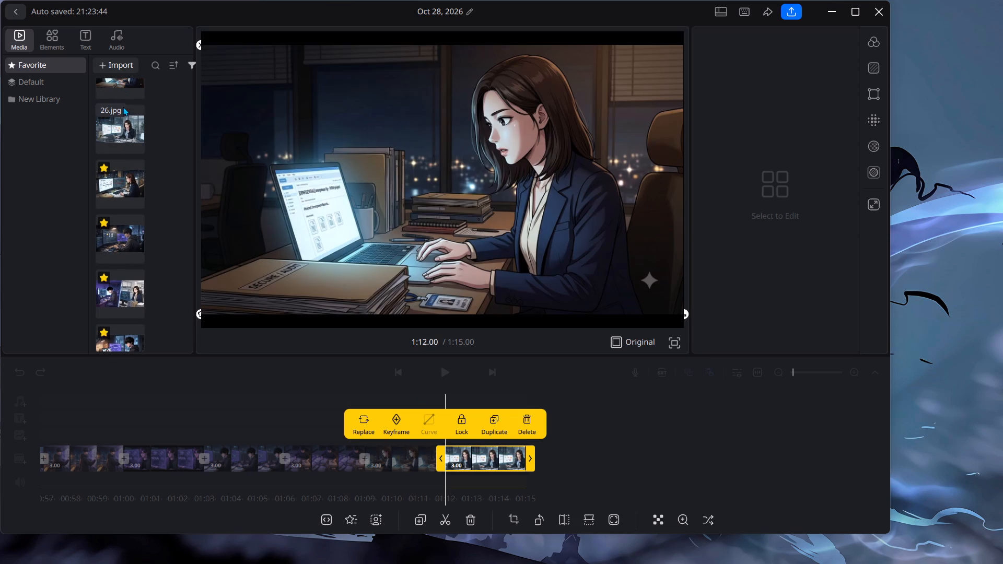
{"action": "left_click_drag", "start_coordinate": [119, 188], "coordinate": [573, 349]}
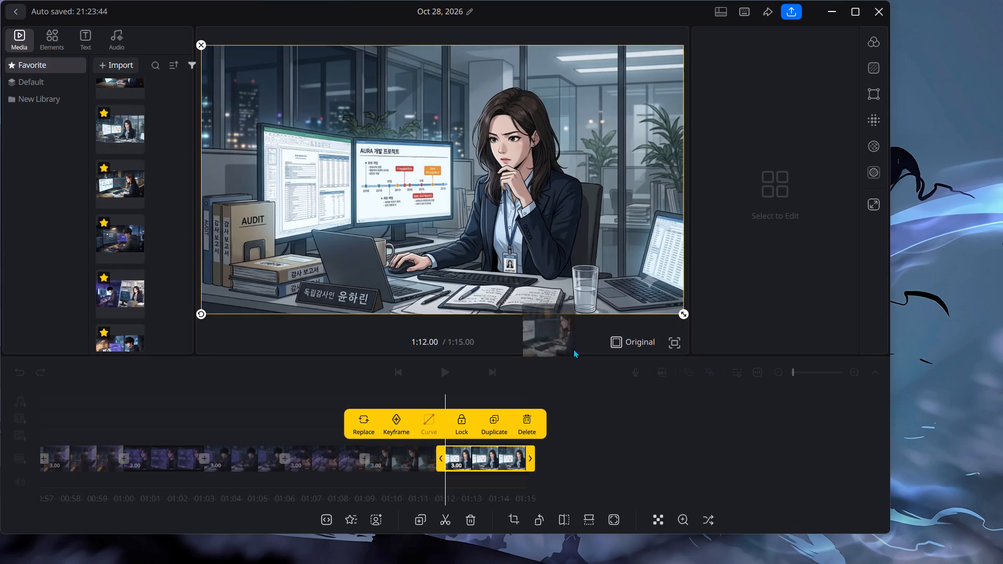
{"action": "left_click_drag", "start_coordinate": [573, 349], "coordinate": [598, 455]}
Append the hooded man browsing files beside the NOVA monitor and the split secure video call image to the main track.
{"action": "left_click_drag", "start_coordinate": [114, 237], "coordinate": [455, 305]}
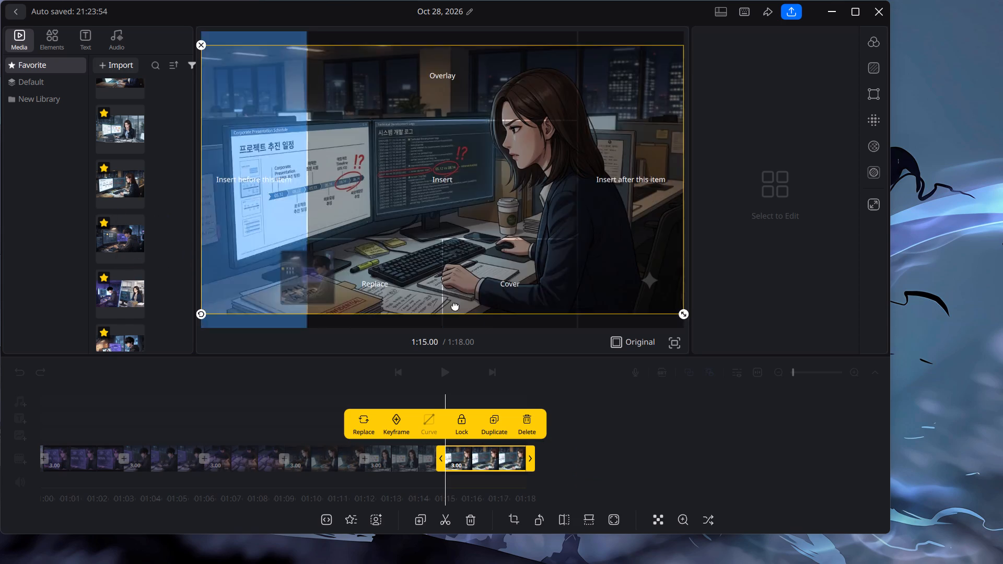
{"action": "left_click_drag", "start_coordinate": [455, 305], "coordinate": [598, 464]}
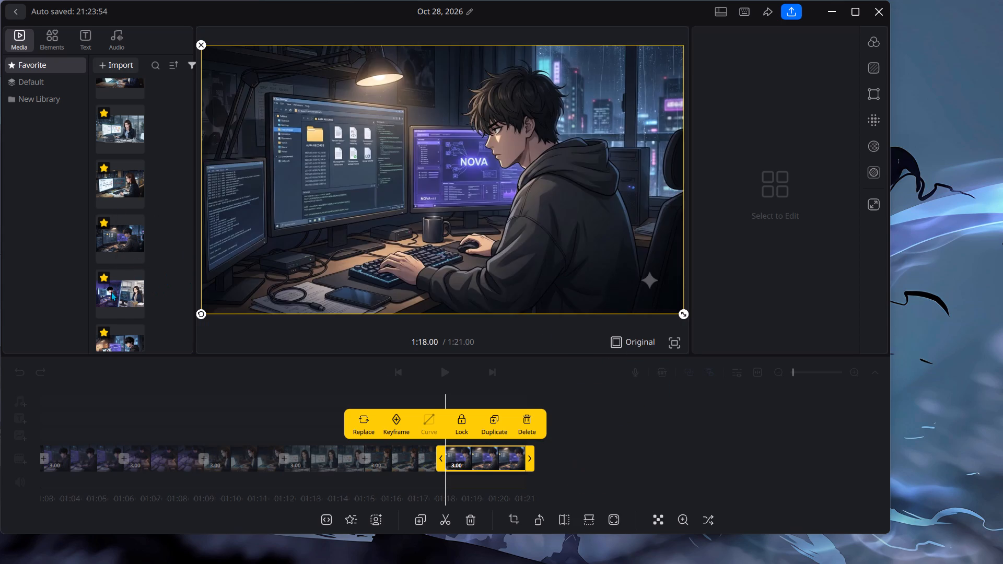
{"action": "left_click_drag", "start_coordinate": [102, 291], "coordinate": [617, 459]}
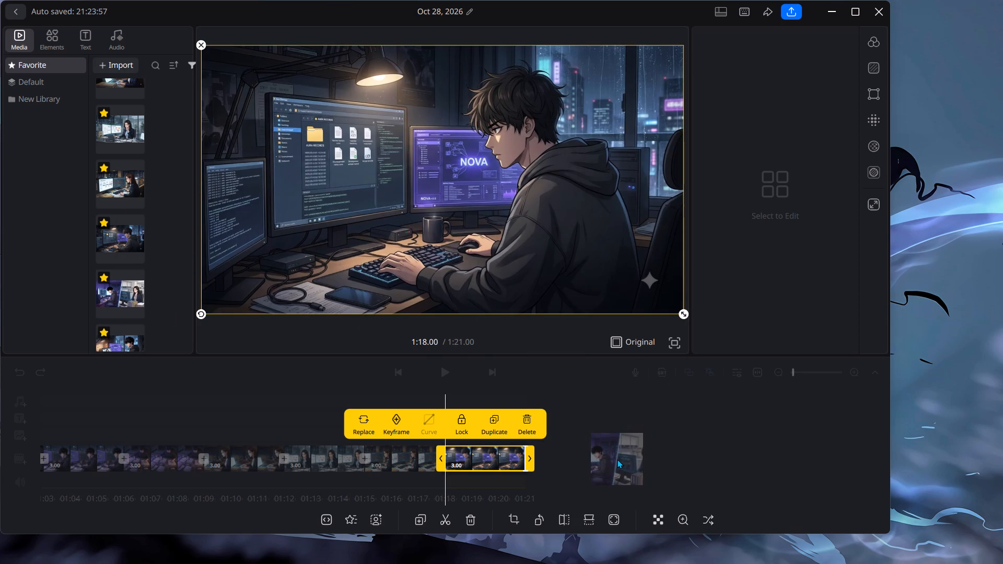
{"action": "left_click_drag", "start_coordinate": [617, 459], "coordinate": [617, 460]}
Append the hooded man video-calling the woman on his laptop and the AURA Development Records image to the main track.
{"action": "scroll", "coordinate": [95, 237], "scroll_direction": "down", "scroll_amount": 3}
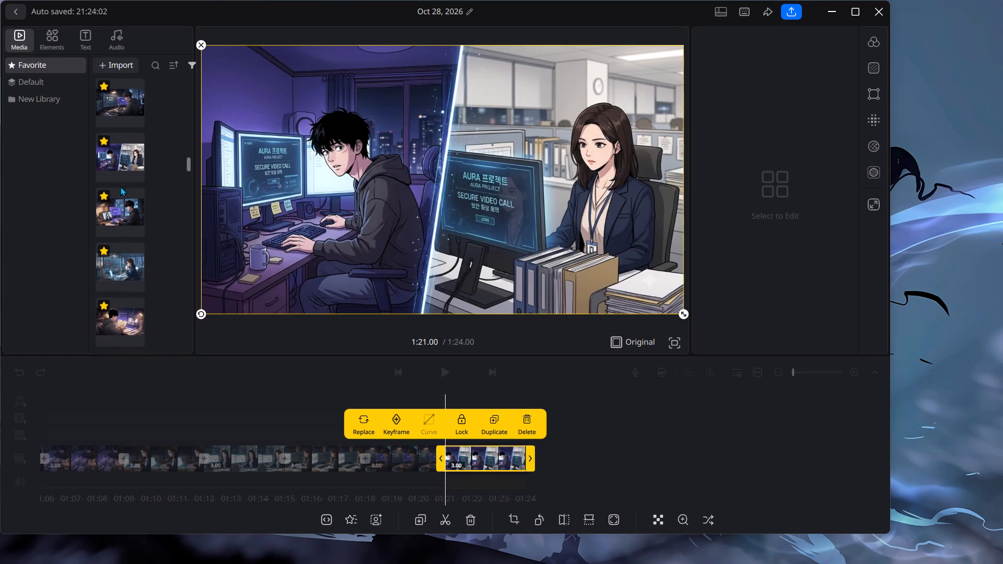
{"action": "scroll", "coordinate": [119, 181], "scroll_direction": "down", "scroll_amount": 2}
{"action": "left_click_drag", "start_coordinate": [115, 114], "coordinate": [479, 268]}
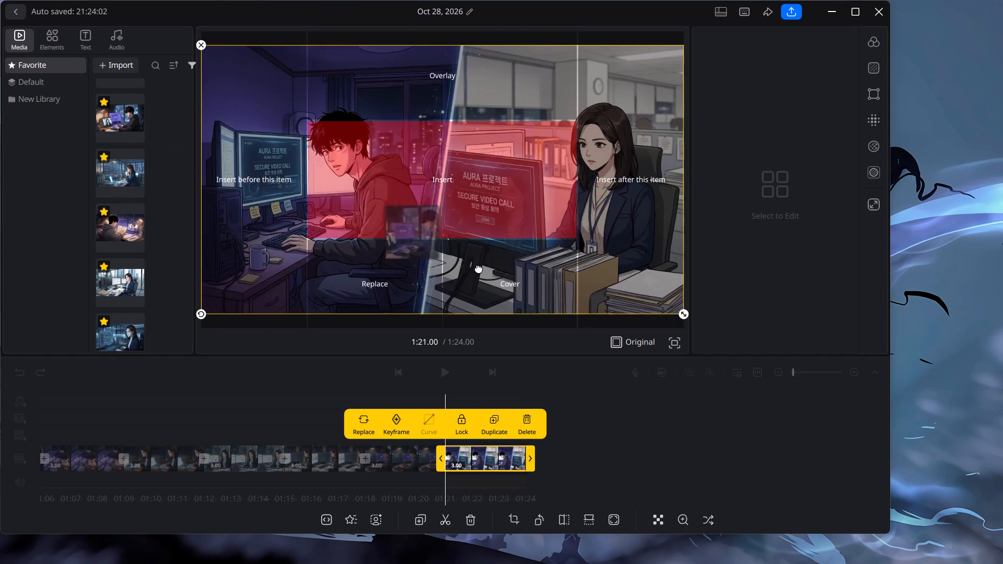
{"action": "left_click_drag", "start_coordinate": [479, 268], "coordinate": [655, 455]}
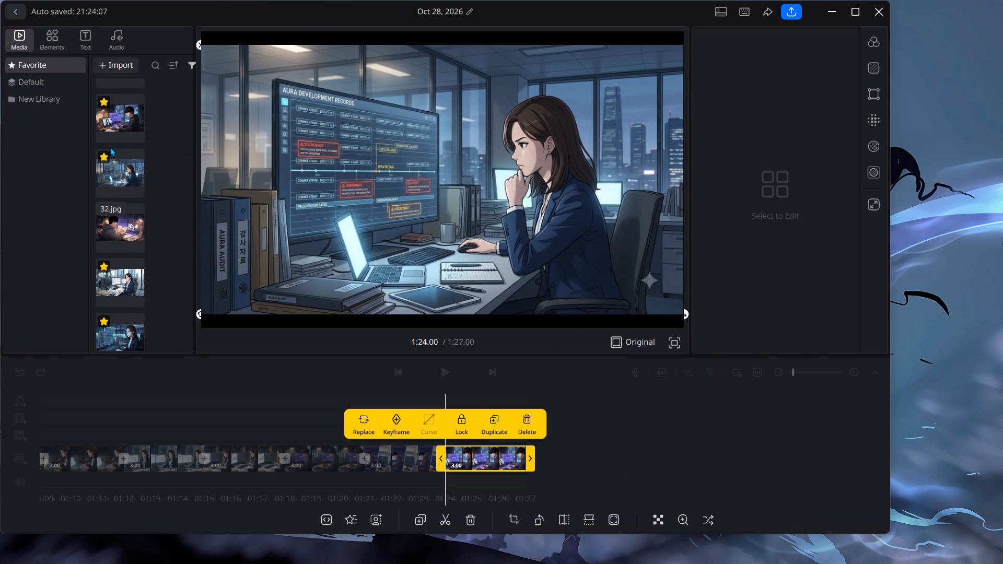
{"action": "left_click_drag", "start_coordinate": [116, 175], "coordinate": [667, 451]}
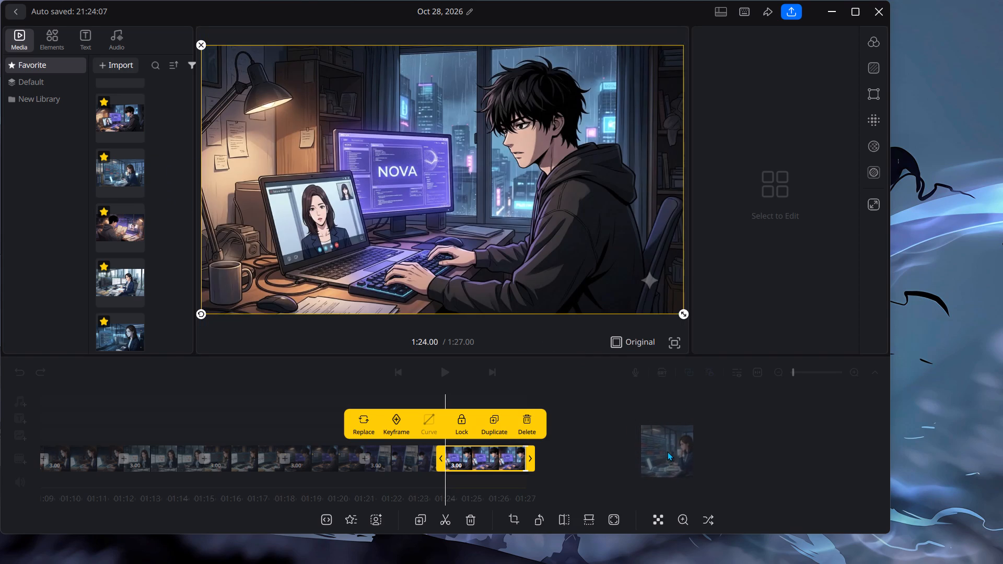
{"action": "left_click_drag", "start_coordinate": [667, 451], "coordinate": [667, 452]}
Append 32.jpg, the man pointing at his notebook, and the image of the ponytailed woman in the daytime office to the main track.
{"action": "left_click_drag", "start_coordinate": [116, 228], "coordinate": [677, 437]}
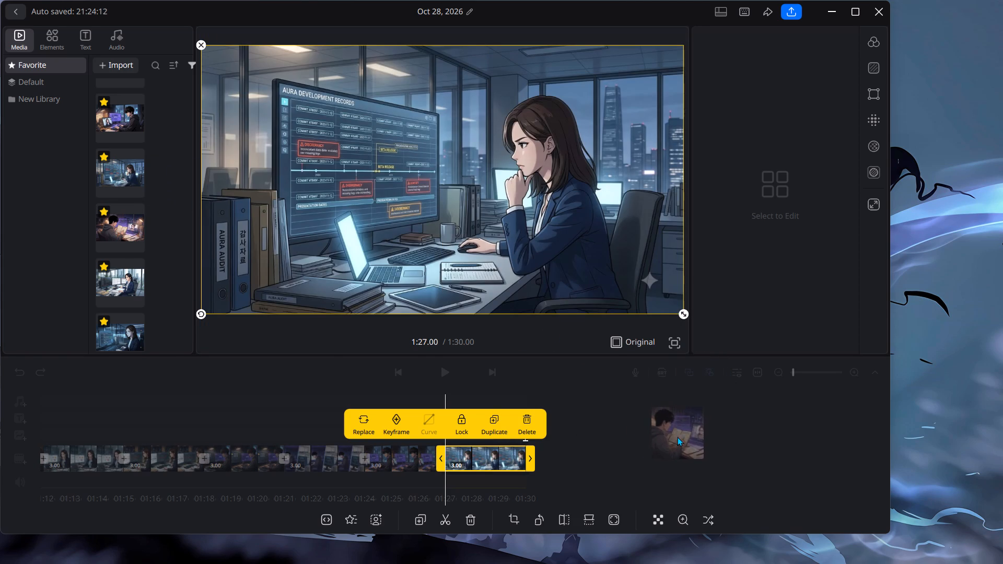
{"action": "left_click_drag", "start_coordinate": [677, 437], "coordinate": [677, 451]}
{"action": "left_click_drag", "start_coordinate": [121, 279], "coordinate": [693, 371]}
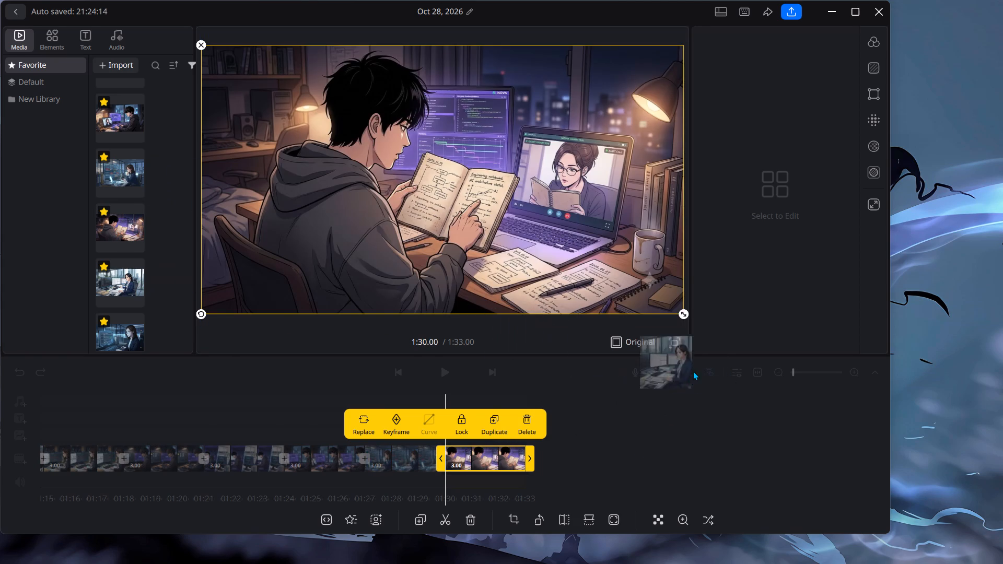
{"action": "left_click_drag", "start_coordinate": [693, 371], "coordinate": [714, 459]}
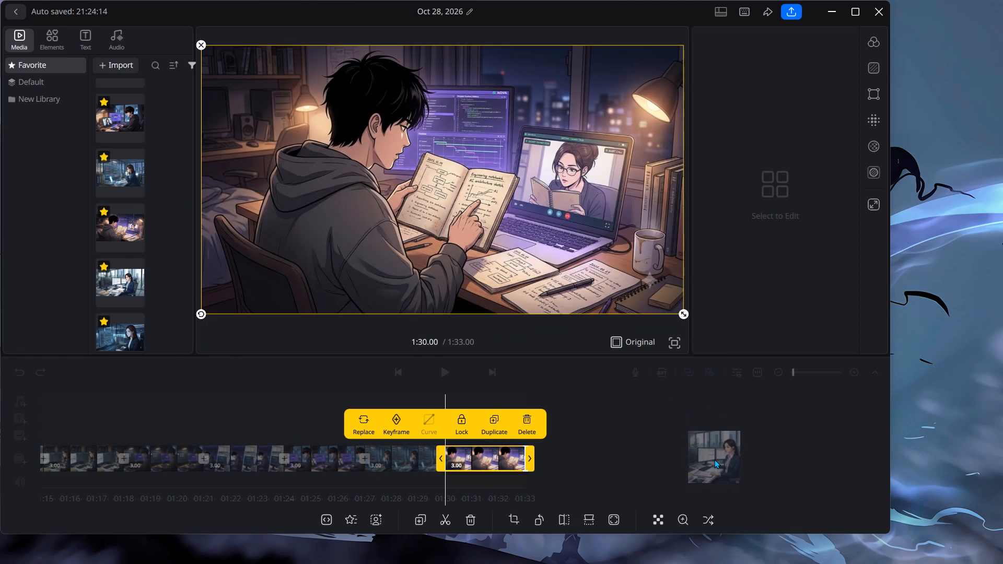
{"action": "left_click_drag", "start_coordinate": [714, 459], "coordinate": [715, 471]}
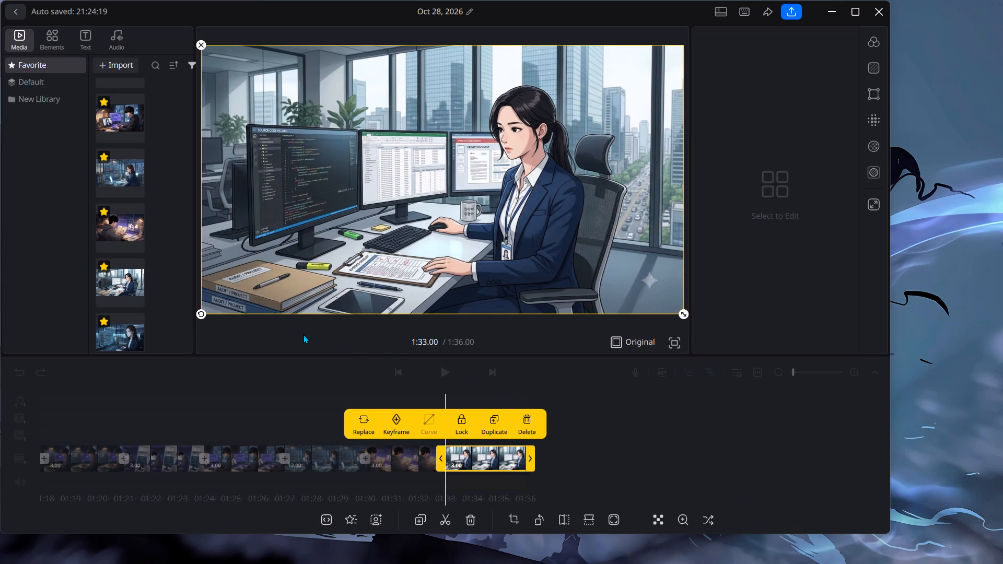
Append the woman at the verified Development History screen and the AURA AI summit presentation image to the main track.
{"action": "left_click_drag", "start_coordinate": [132, 328], "coordinate": [655, 451]}
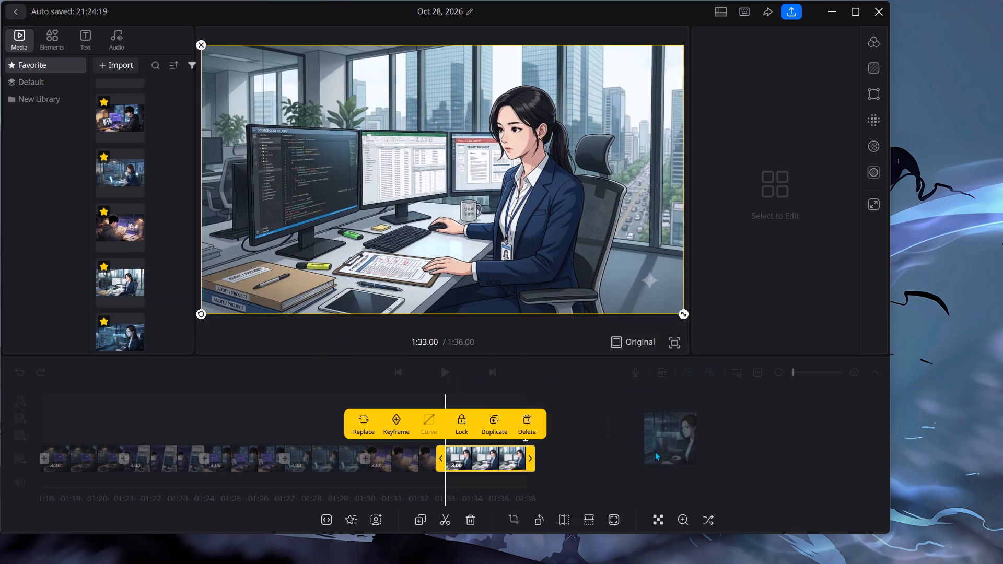
{"action": "left_click_drag", "start_coordinate": [655, 451], "coordinate": [646, 454]}
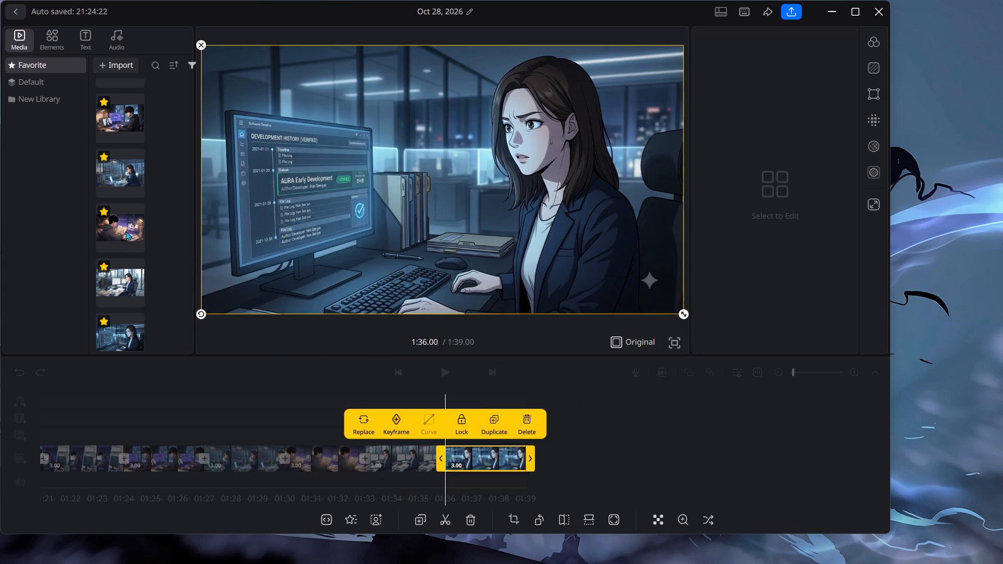
{"action": "scroll", "coordinate": [125, 231], "scroll_direction": "down", "scroll_amount": 4}
{"action": "scroll", "coordinate": [116, 180], "scroll_direction": "down", "scroll_amount": 1}
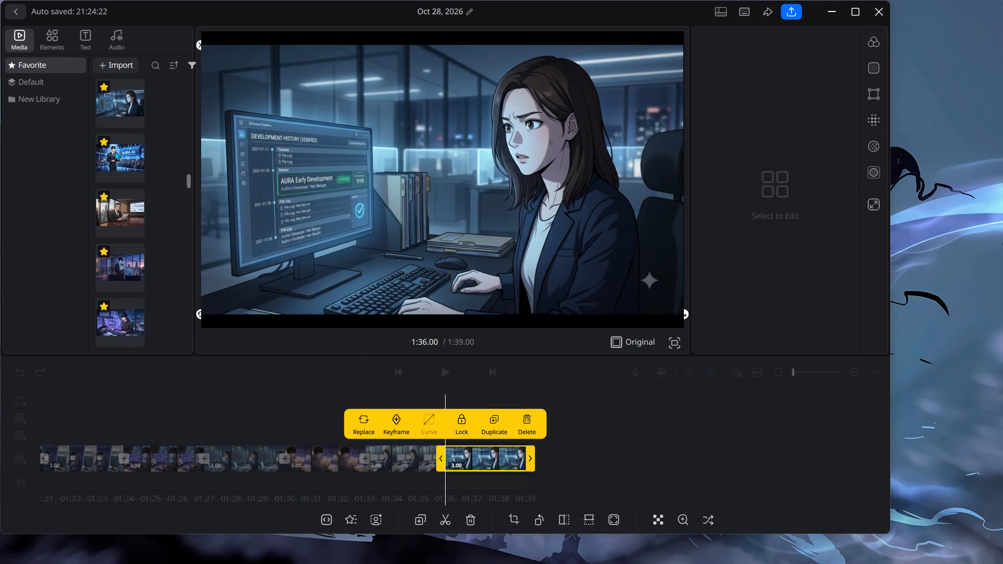
{"action": "scroll", "coordinate": [114, 143], "scroll_direction": "down", "scroll_amount": 1}
{"action": "left_click_drag", "start_coordinate": [116, 97], "coordinate": [652, 469]}
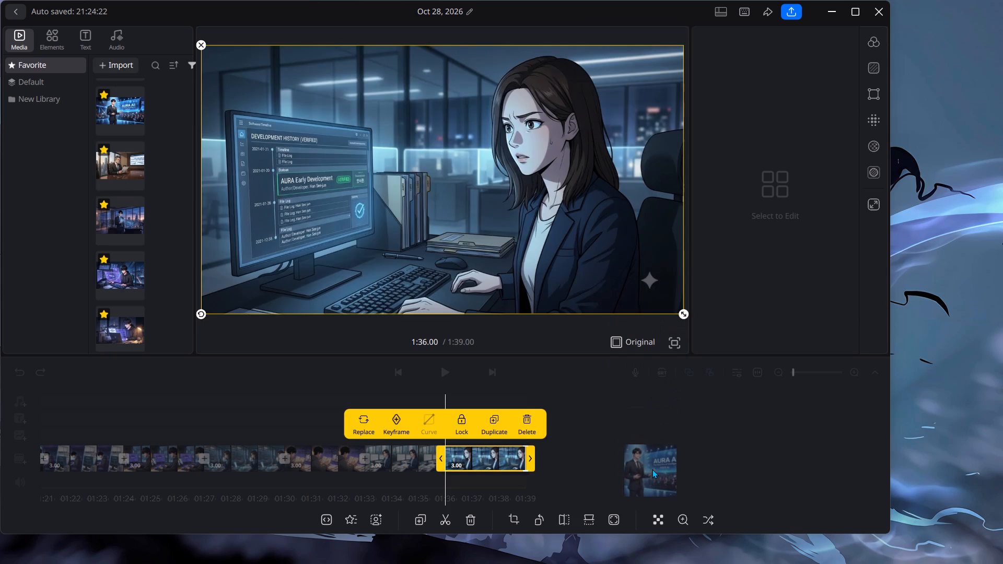
{"action": "left_click_drag", "start_coordinate": [652, 469], "coordinate": [652, 468]}
Append the grey-haired executive reading the AURA report and the suited man checking his phone at dusk to the main track.
{"action": "left_click_drag", "start_coordinate": [127, 169], "coordinate": [719, 479]}
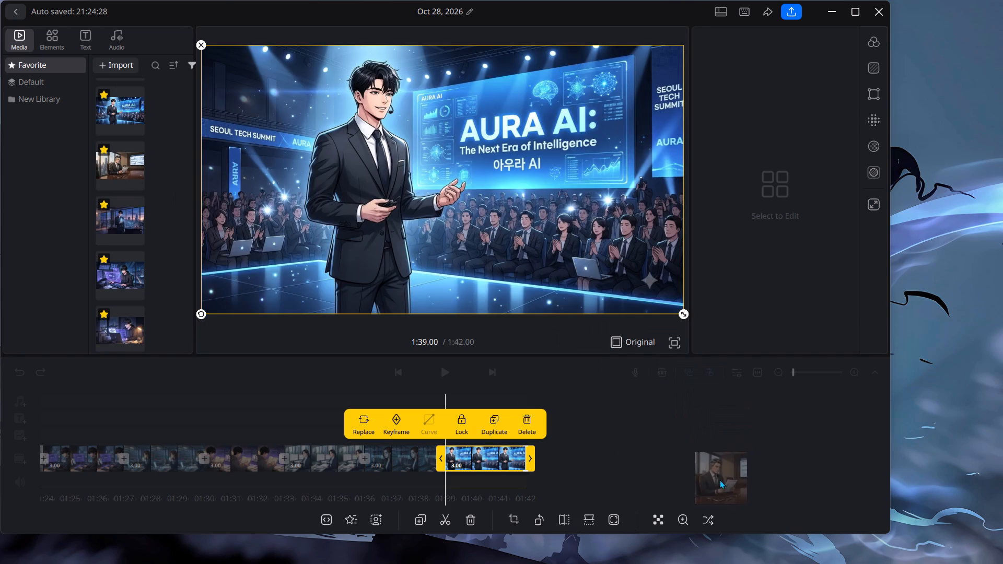
{"action": "left_click_drag", "start_coordinate": [719, 479], "coordinate": [719, 481]}
{"action": "left_click_drag", "start_coordinate": [122, 213], "coordinate": [603, 450]}
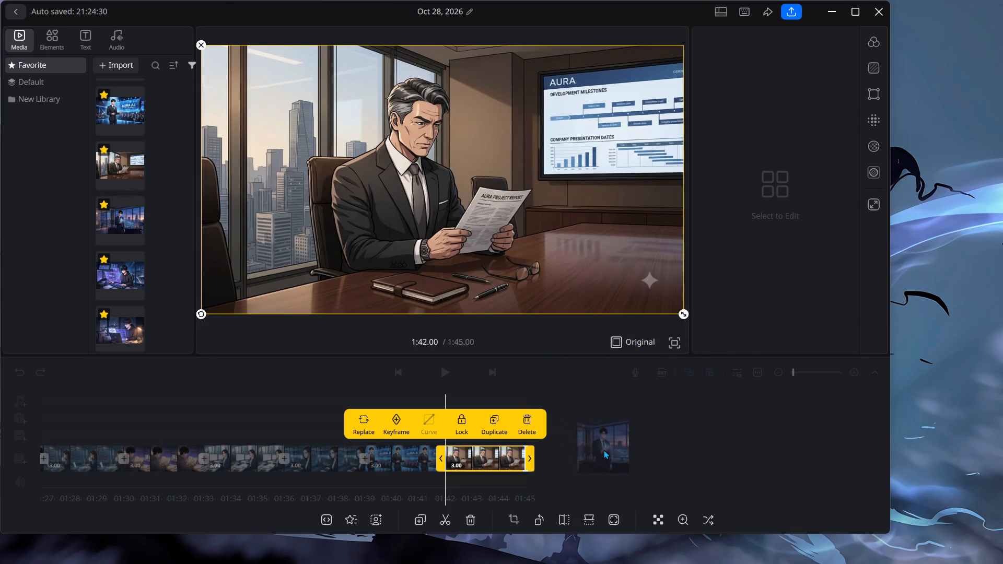
{"action": "left_click_drag", "start_coordinate": [603, 450], "coordinate": [605, 456]}
Append the hooded man at the NOVA AI hologram and the Seoul Technology Summit laptop image to the main track.
{"action": "left_click_drag", "start_coordinate": [118, 267], "coordinate": [642, 456]}
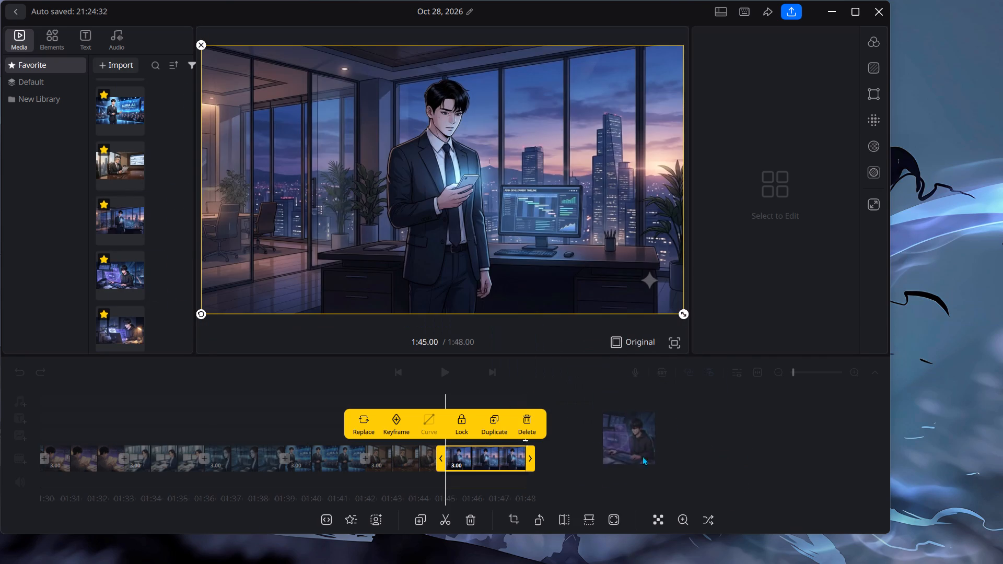
{"action": "left_click_drag", "start_coordinate": [642, 456], "coordinate": [646, 469]}
{"action": "left_click_drag", "start_coordinate": [101, 338], "coordinate": [147, 328]}
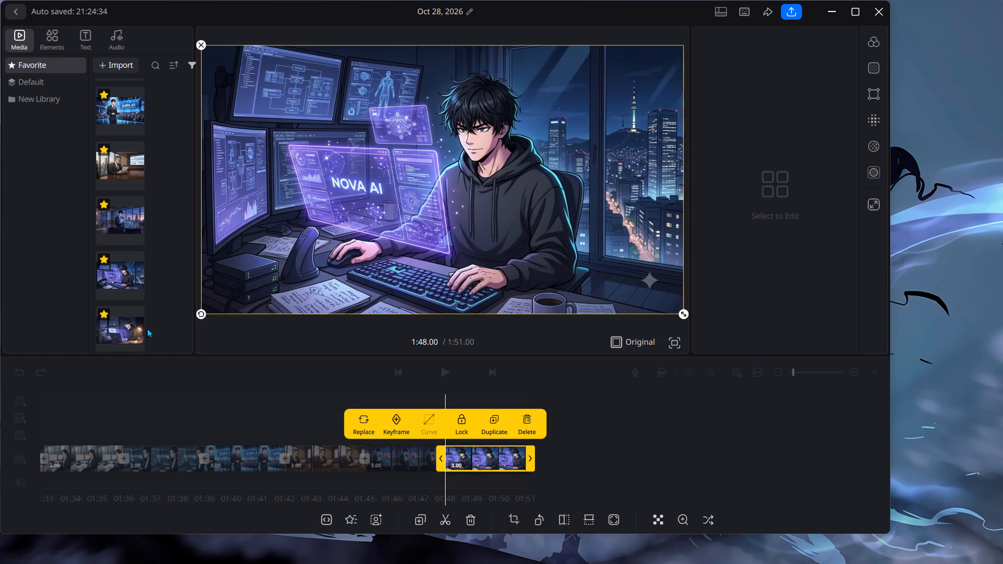
{"action": "left_click_drag", "start_coordinate": [147, 328], "coordinate": [596, 453]}
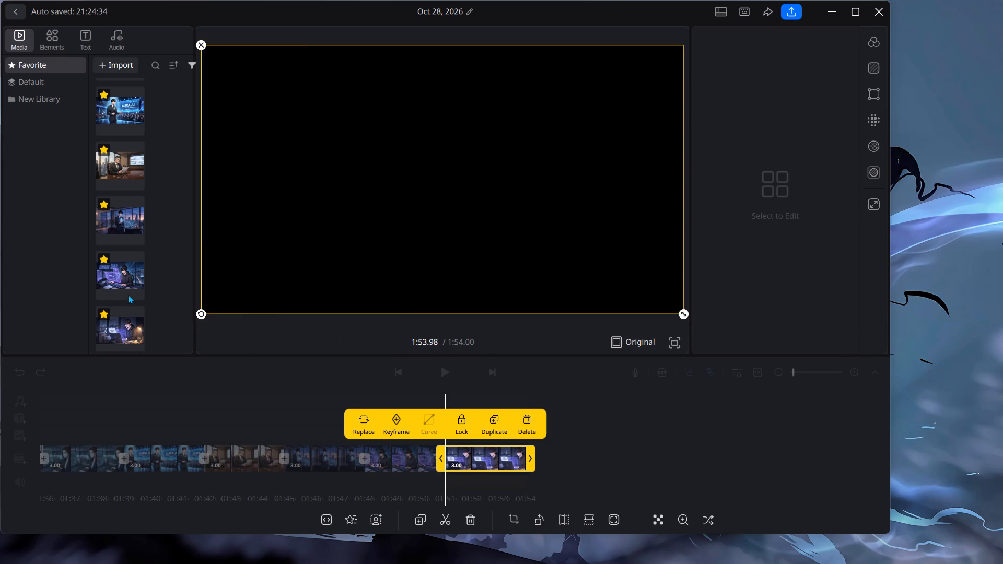
Append the story image that follows the Seoul Technology Summit laptop one to the end of the main track.
{"action": "scroll", "coordinate": [148, 263], "scroll_direction": "down", "scroll_amount": 3}
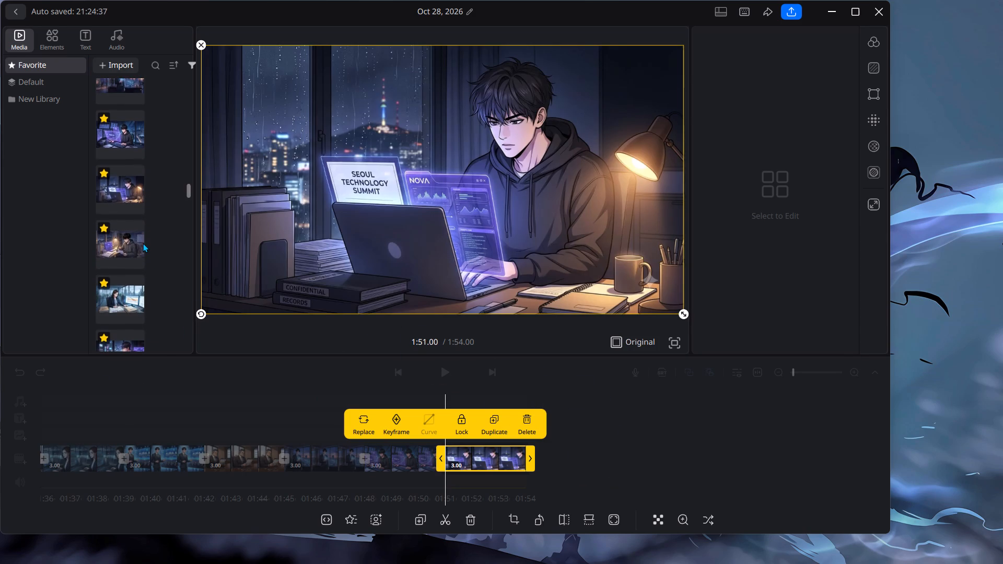
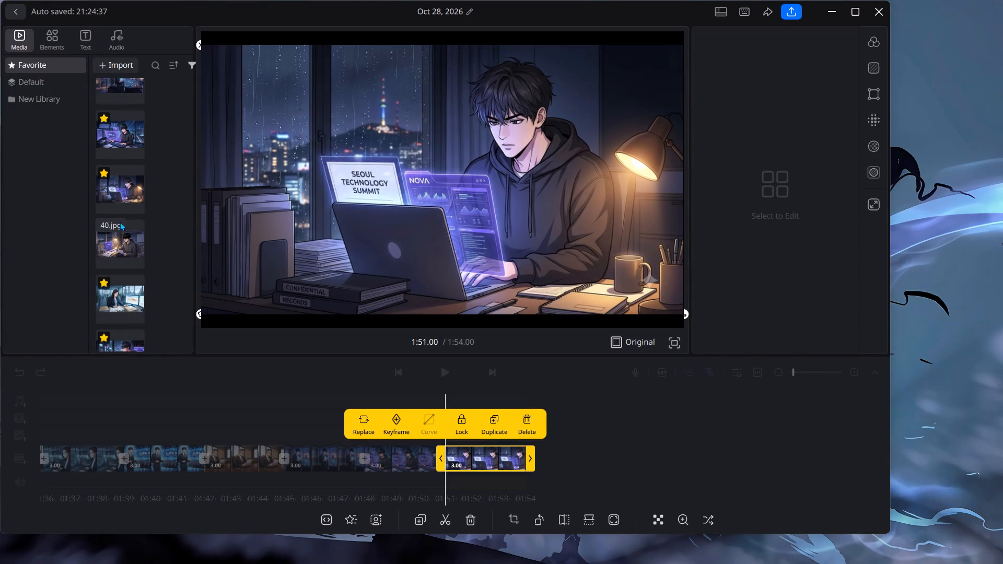
Append the hooded man writing beside the NOVA laptop and the woman reviewing confidential AURA project files to the main track.
{"action": "left_click_drag", "start_coordinate": [115, 250], "coordinate": [610, 422]}
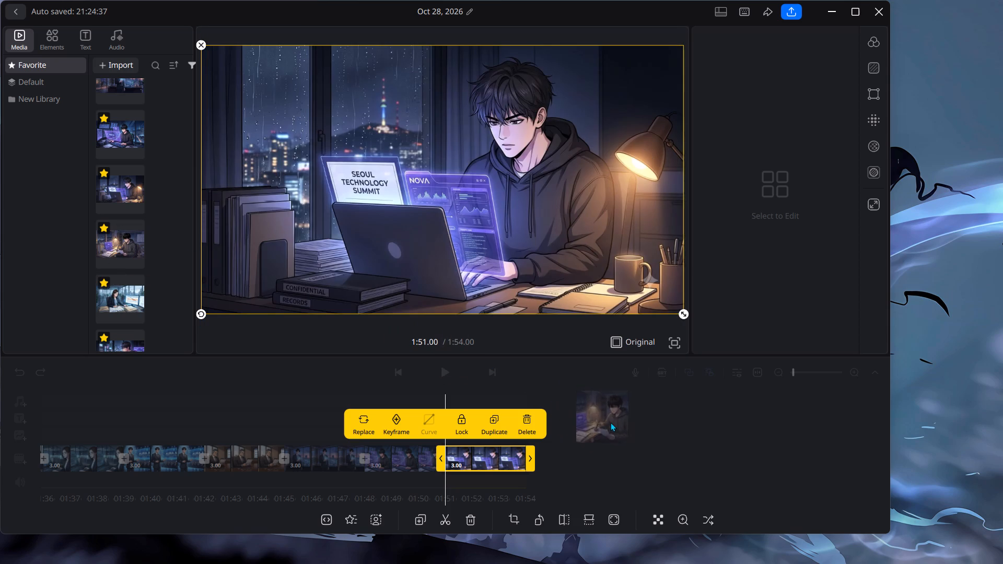
{"action": "left_click_drag", "start_coordinate": [610, 422], "coordinate": [620, 450]}
{"action": "left_click_drag", "start_coordinate": [114, 300], "coordinate": [125, 300]}
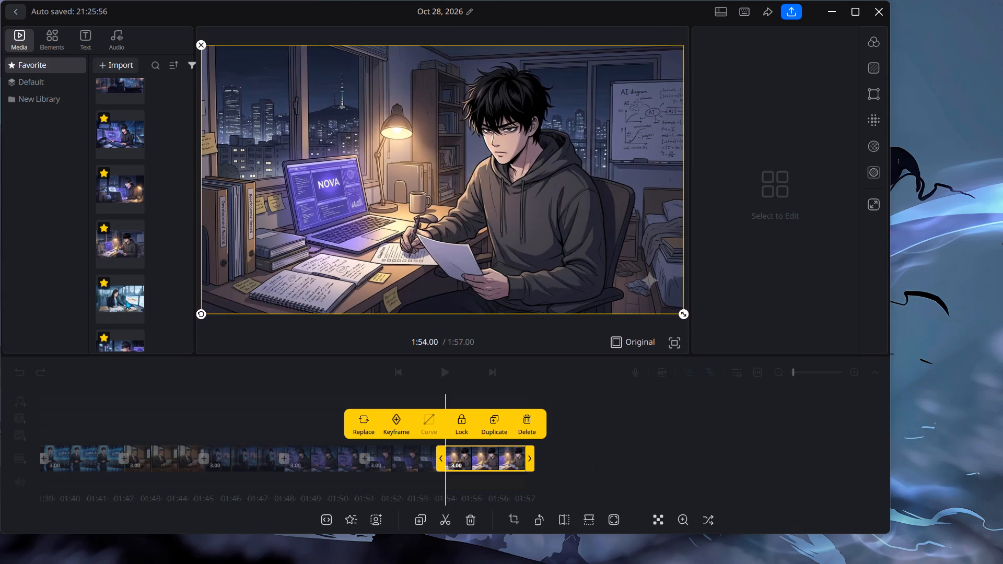
{"action": "left_click_drag", "start_coordinate": [125, 300], "coordinate": [722, 469]}
Append the hooded man reading the laptop message and his daytime meeting with the woman at the glass table to the main track.
{"action": "scroll", "coordinate": [102, 252], "scroll_direction": "down", "scroll_amount": 2}
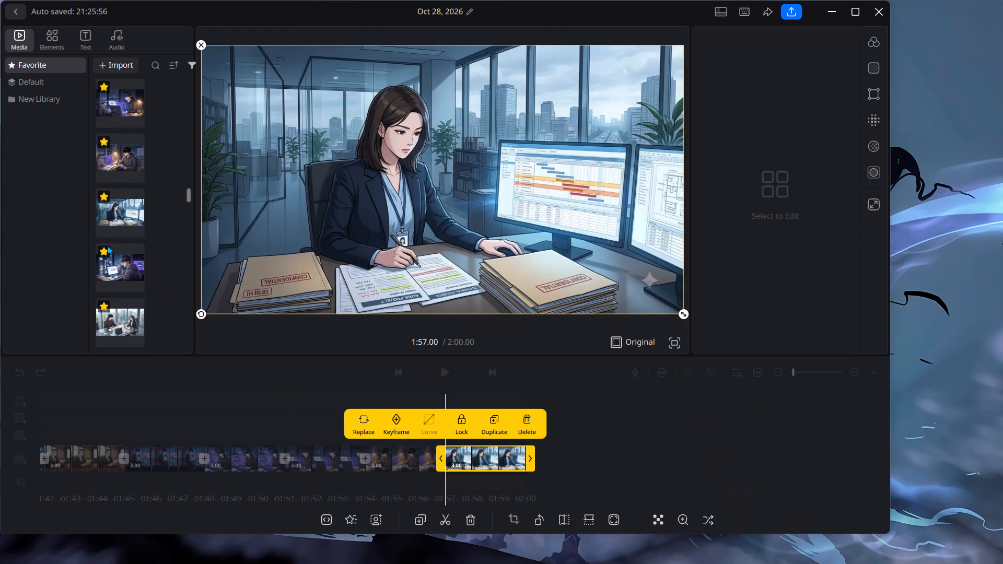
{"action": "left_click_drag", "start_coordinate": [112, 263], "coordinate": [638, 447]}
{"action": "scroll", "coordinate": [134, 261], "scroll_direction": "down", "scroll_amount": 1}
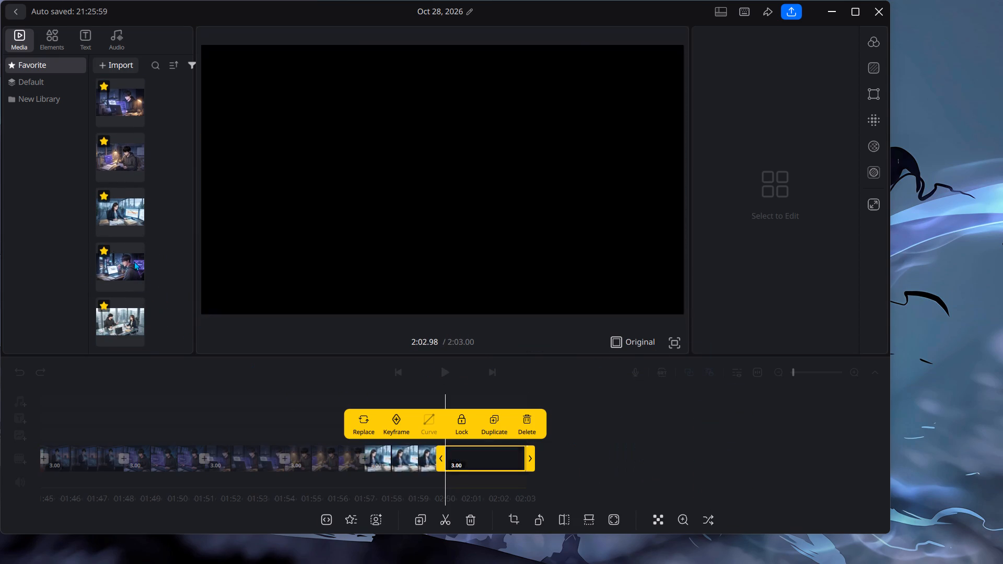
{"action": "scroll", "coordinate": [134, 261], "scroll_direction": "down", "scroll_amount": 1}
{"action": "left_click_drag", "start_coordinate": [108, 244], "coordinate": [641, 462]}
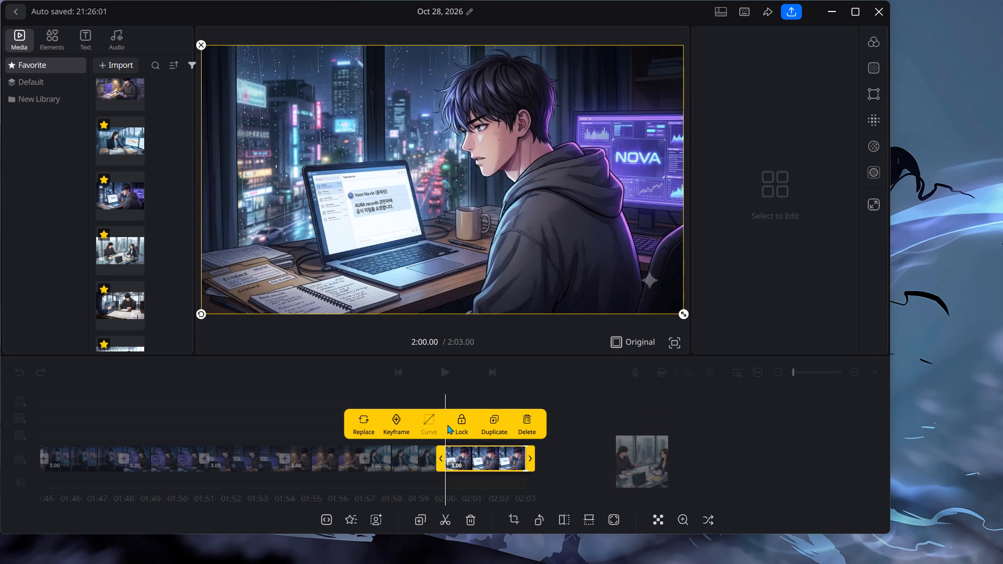
Append the hooded man facing the stamped documents and the woman at the Document Comparison monitors to the main track.
{"action": "scroll", "coordinate": [99, 263], "scroll_direction": "down", "scroll_amount": 2}
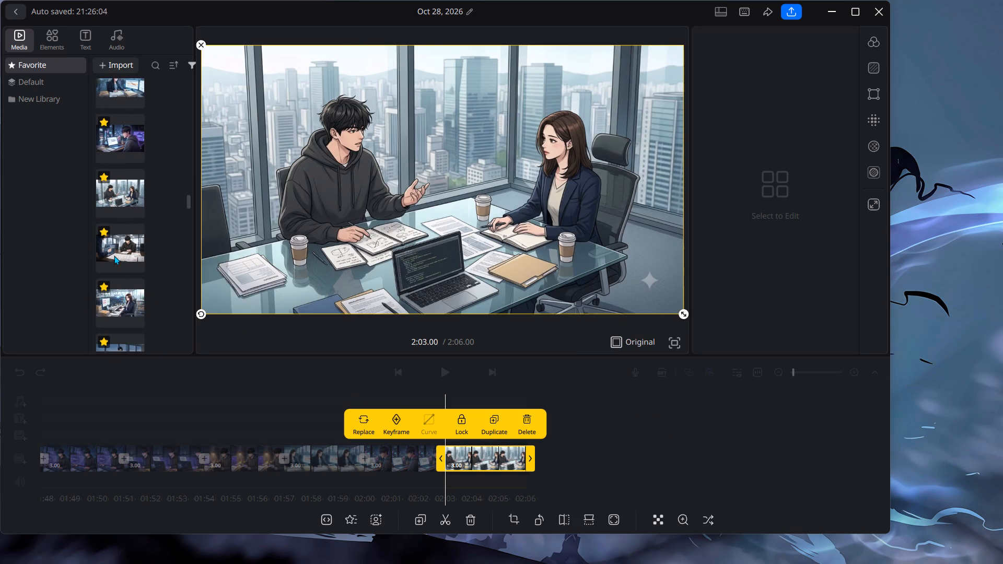
{"action": "left_click_drag", "start_coordinate": [106, 226], "coordinate": [689, 446]}
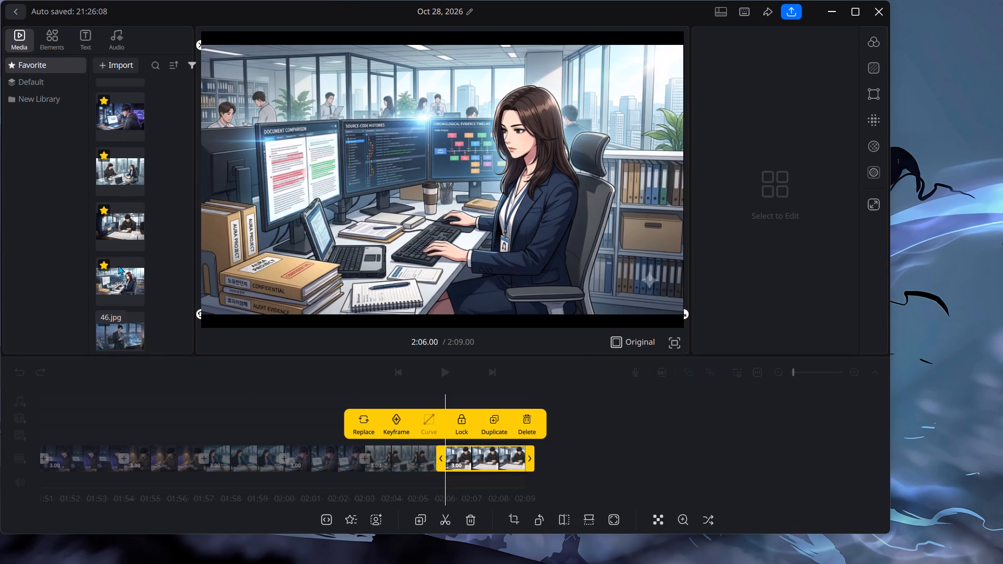
{"action": "scroll", "coordinate": [117, 249], "scroll_direction": "down", "scroll_amount": 1}
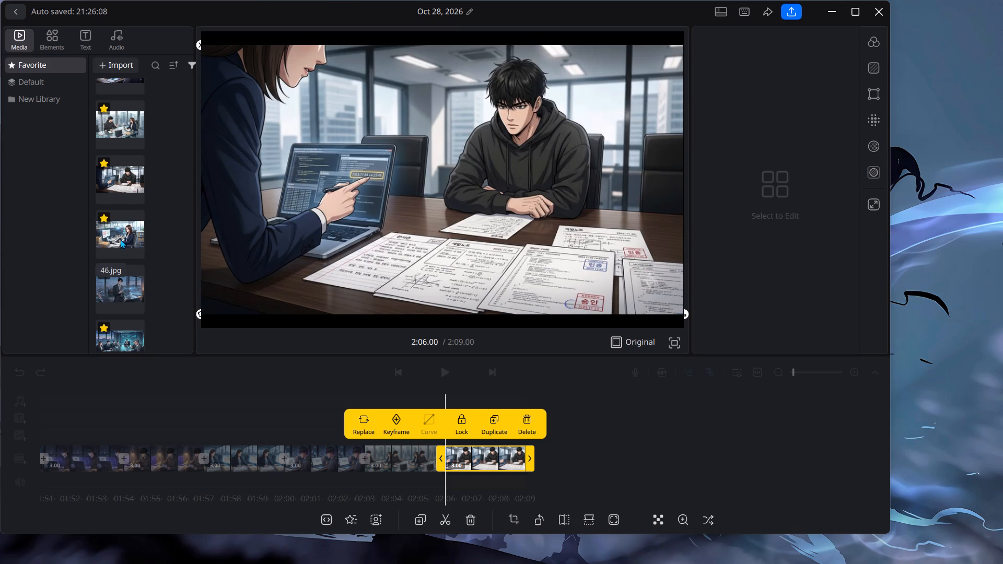
{"action": "left_click_drag", "start_coordinate": [120, 239], "coordinate": [701, 463]}
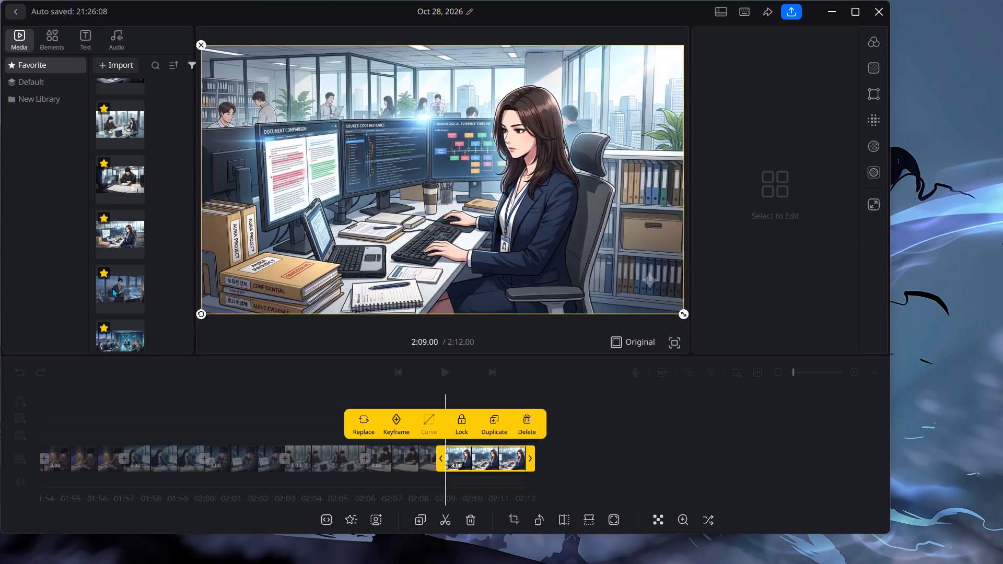
Append the suited man holding his phone near the AURA monitor and the AURA Project Milestones boardroom image to the main track.
{"action": "left_click_drag", "start_coordinate": [113, 287], "coordinate": [679, 454]}
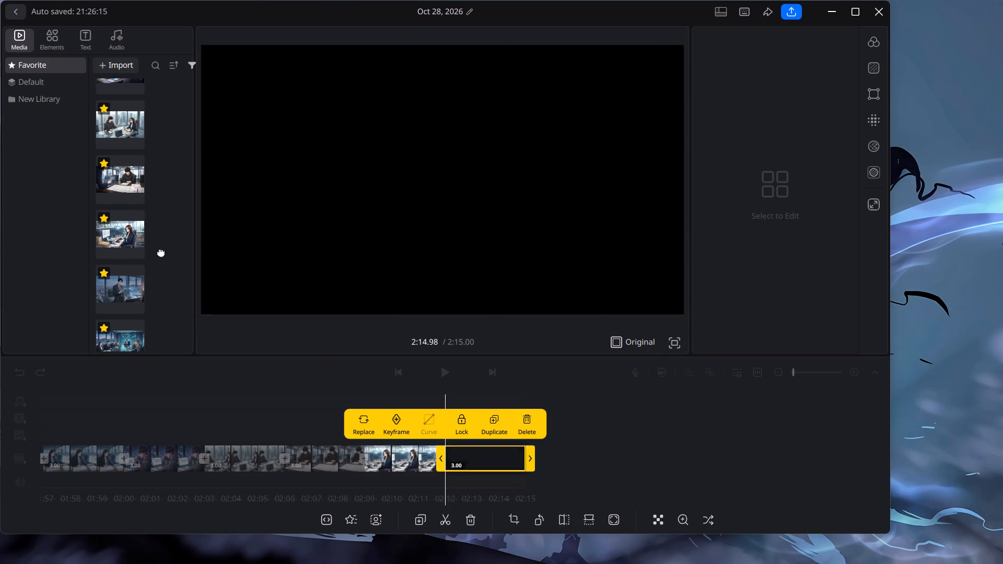
{"action": "scroll", "coordinate": [145, 226], "scroll_direction": "down", "scroll_amount": 3}
{"action": "left_click_drag", "start_coordinate": [101, 215], "coordinate": [664, 426]}
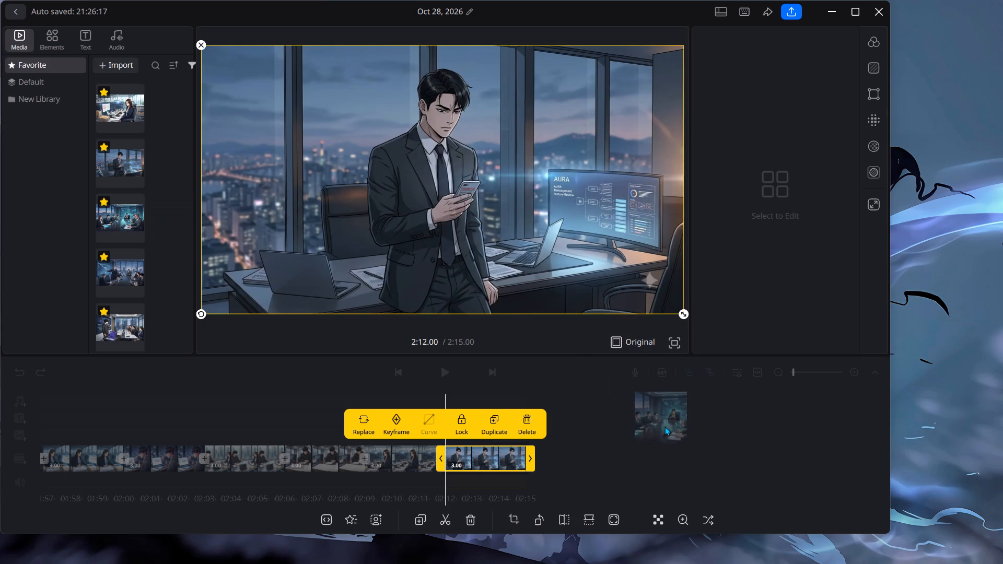
{"action": "left_click_drag", "start_coordinate": [664, 426], "coordinate": [701, 455]}
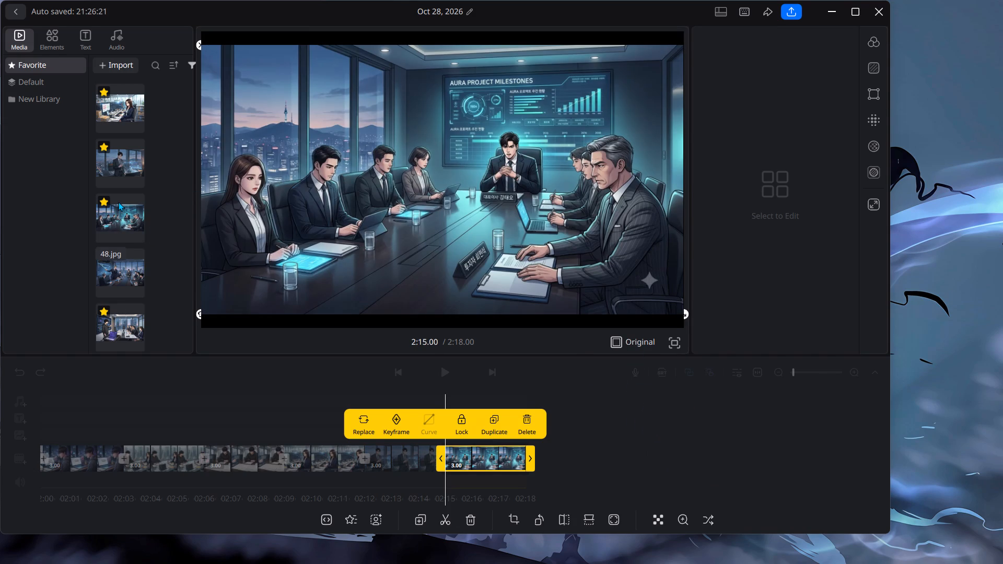
Append the AURA Development Records meeting and the hooded man's Verified Project Records presentation to the main track.
{"action": "left_click_drag", "start_coordinate": [110, 267], "coordinate": [636, 446]}
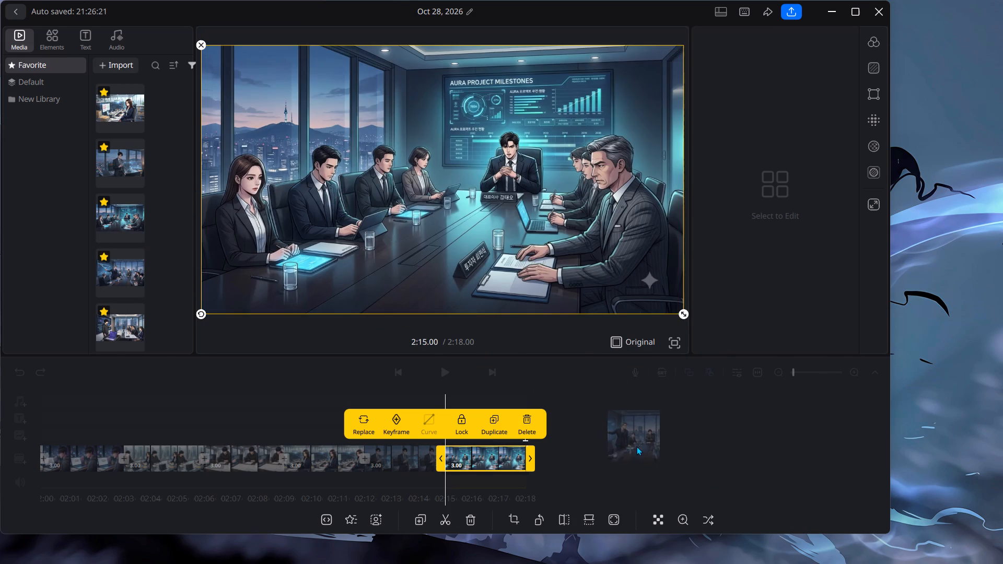
{"action": "left_click_drag", "start_coordinate": [636, 446], "coordinate": [637, 464]}
{"action": "left_click_drag", "start_coordinate": [124, 326], "coordinate": [717, 459]}
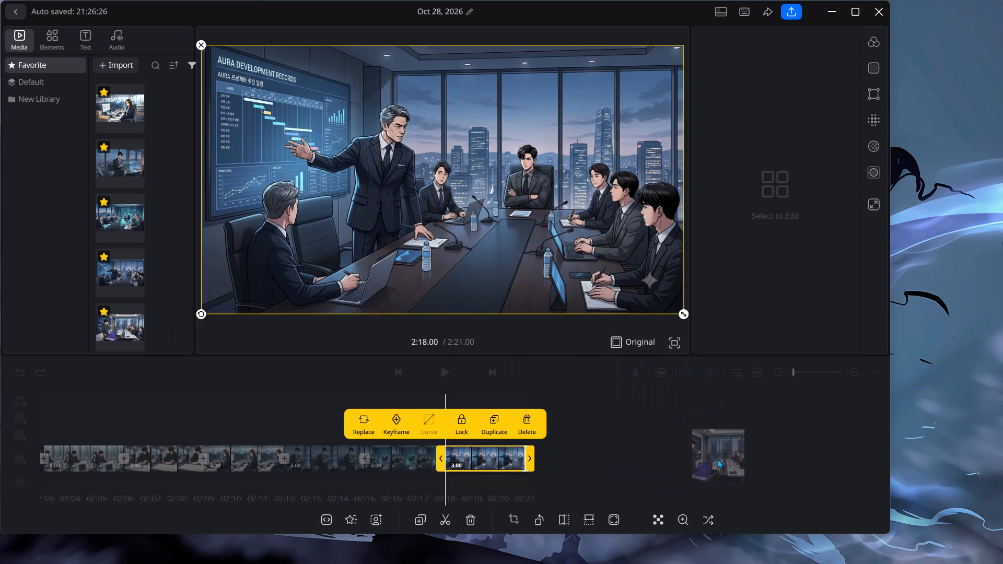
{"action": "left_click_drag", "start_coordinate": [717, 459], "coordinate": [710, 462]}
Append the hooded man's AURA early architecture presentation and the woman pointing at the AURA Project Timeline screen to the main track.
{"action": "scroll", "coordinate": [68, 239], "scroll_direction": "down", "scroll_amount": 4}
{"action": "left_click_drag", "start_coordinate": [115, 256], "coordinate": [320, 287]}
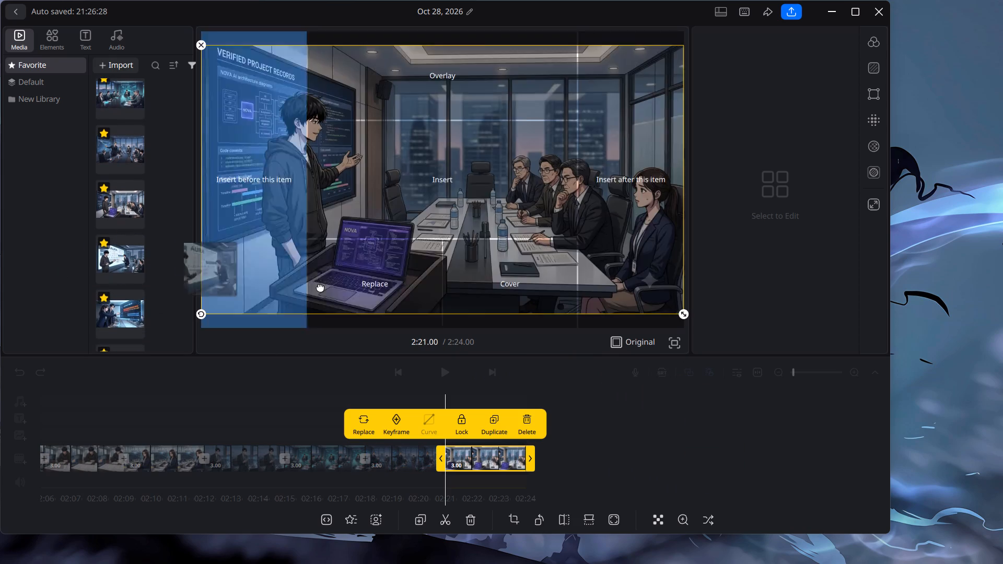
{"action": "left_click_drag", "start_coordinate": [320, 287], "coordinate": [668, 457]}
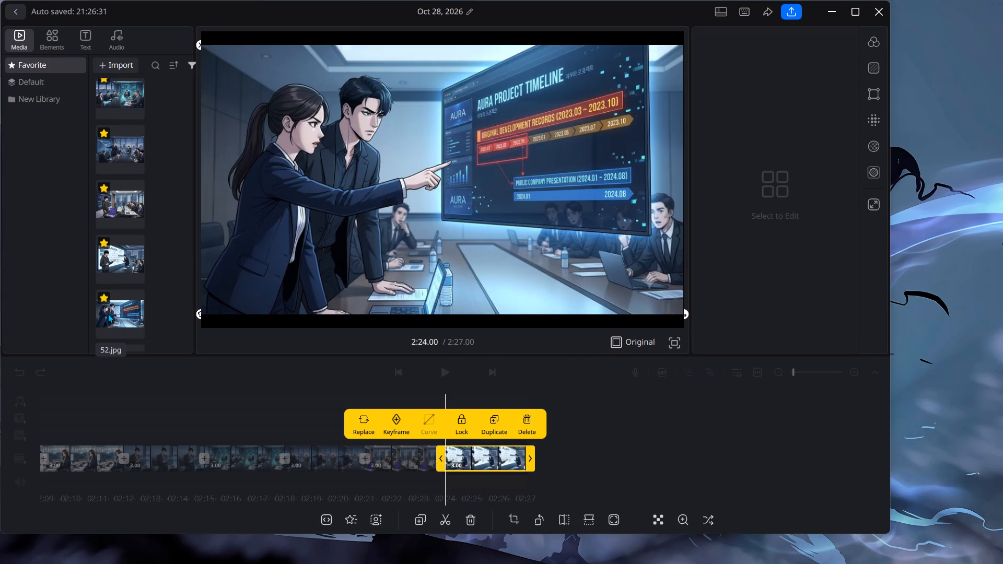
{"action": "left_click_drag", "start_coordinate": [108, 314], "coordinate": [678, 451]}
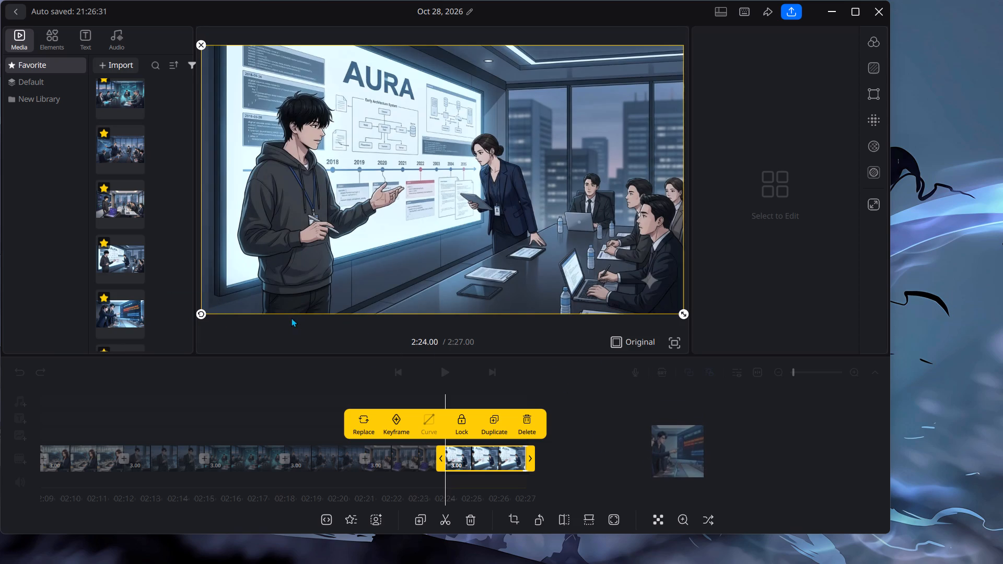
Append the suited man standing before the AURA screen and the woman presenting the Audit Report to the main track.
{"action": "scroll", "coordinate": [95, 287], "scroll_direction": "down", "scroll_amount": 3}
{"action": "left_click_drag", "start_coordinate": [117, 233], "coordinate": [643, 412]}
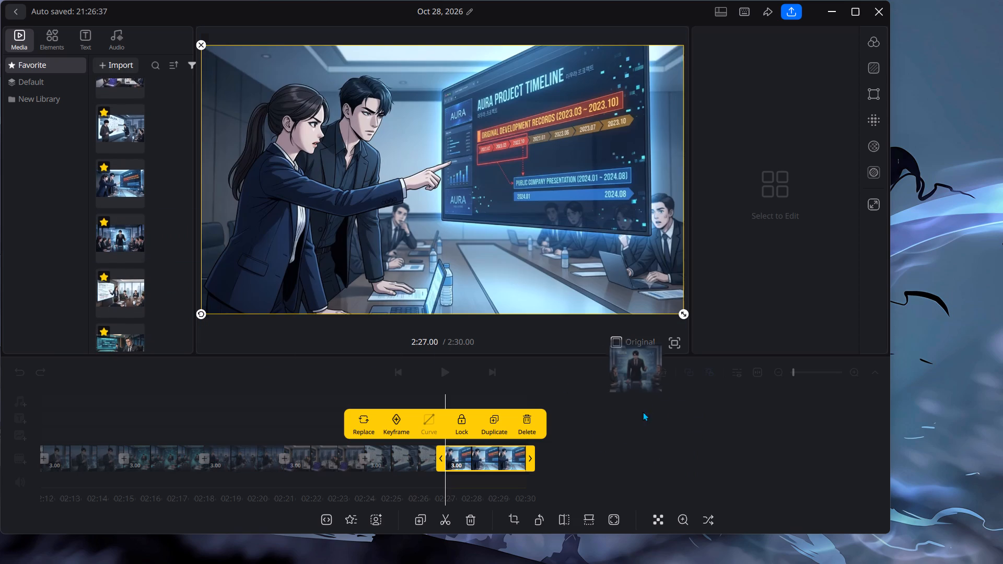
{"action": "left_click_drag", "start_coordinate": [643, 412], "coordinate": [657, 449]}
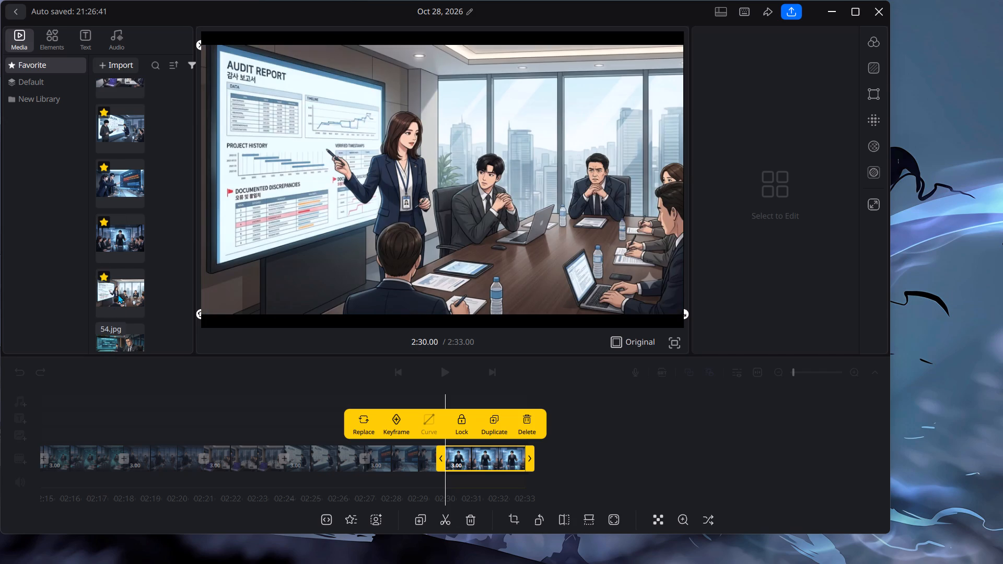
{"action": "left_click_drag", "start_coordinate": [118, 294], "coordinate": [674, 456]}
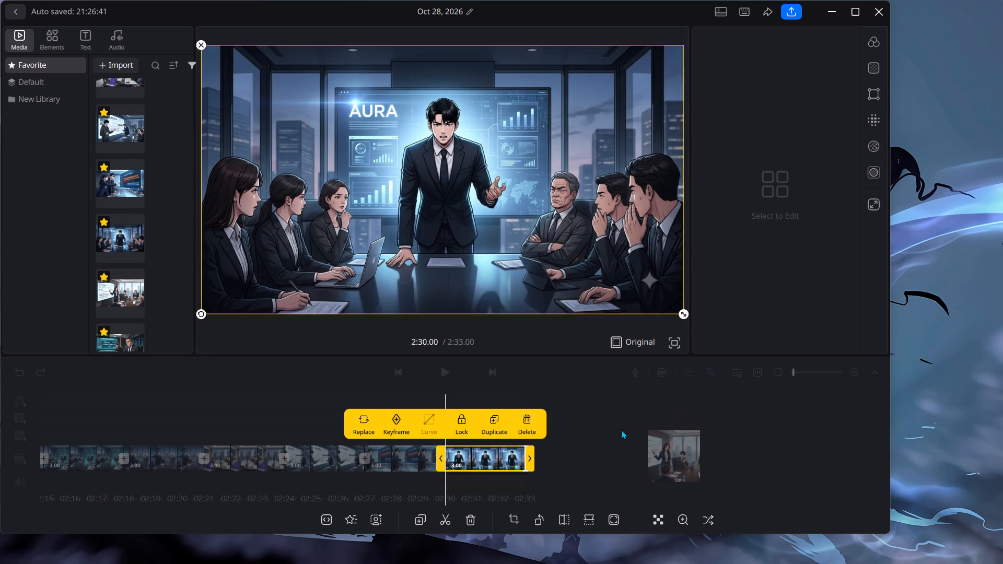
Append the grey-haired executive examining project papers and the night boardroom scene with the confidential findings report to the main track.
{"action": "left_click_drag", "start_coordinate": [107, 334], "coordinate": [372, 340]}
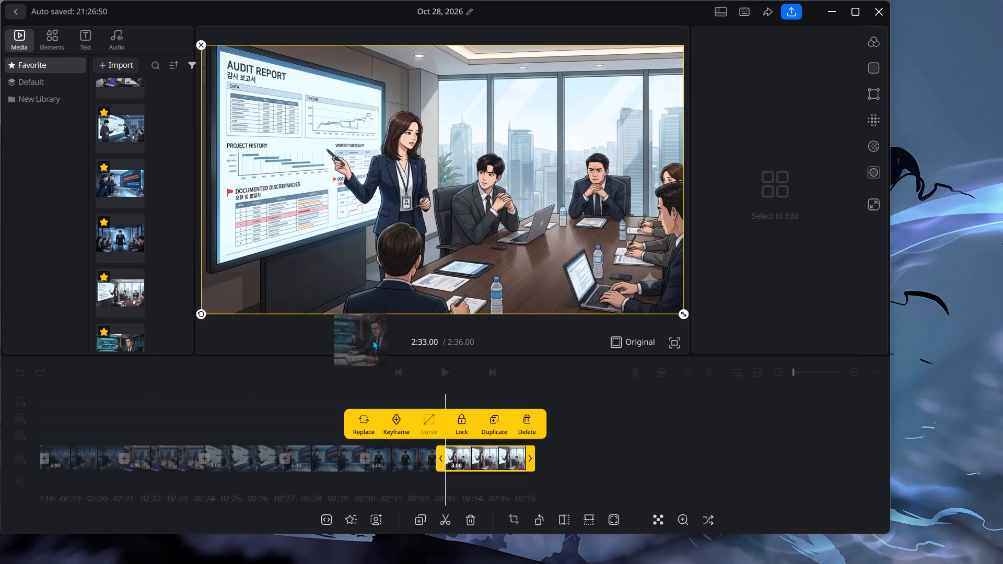
{"action": "left_click_drag", "start_coordinate": [372, 340], "coordinate": [627, 469]}
{"action": "scroll", "coordinate": [106, 281], "scroll_direction": "down", "scroll_amount": 1}
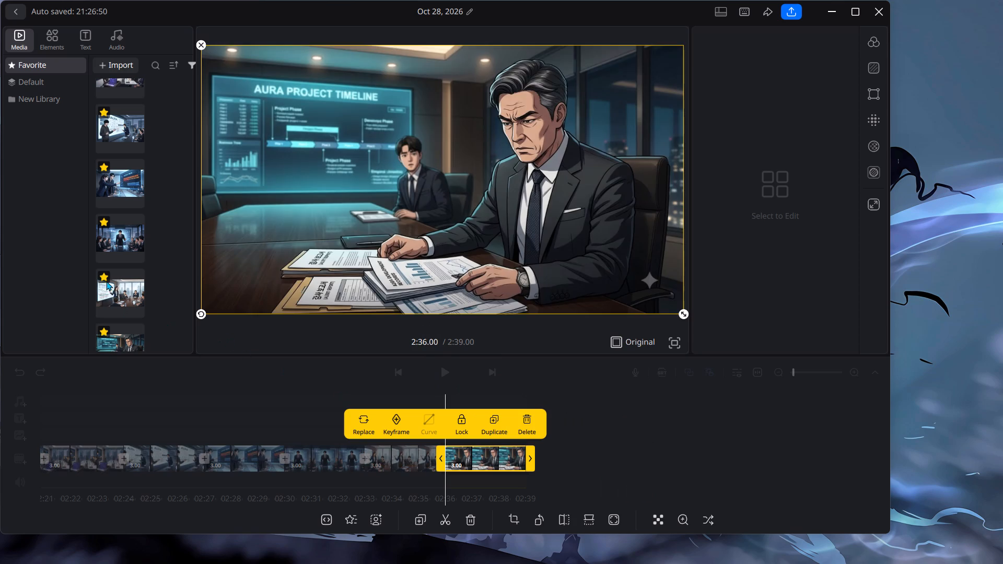
{"action": "scroll", "coordinate": [106, 281], "scroll_direction": "down", "scroll_amount": 2}
{"action": "left_click_drag", "start_coordinate": [111, 262], "coordinate": [625, 394]}
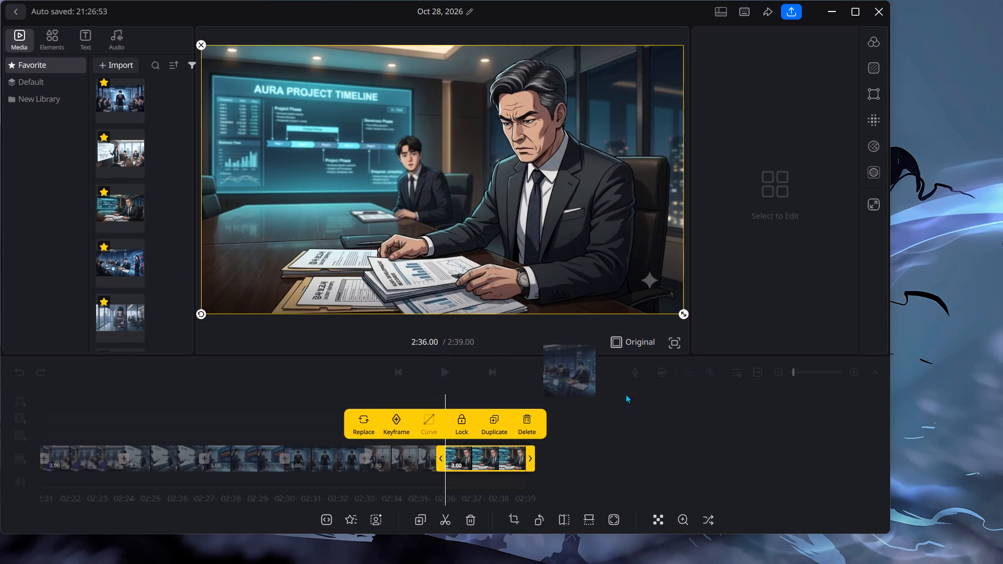
{"action": "left_click_drag", "start_coordinate": [625, 394], "coordinate": [636, 457]}
Append the hooded man holding files outside the boardroom and the NOVA AI hologram presentation to the main track.
{"action": "left_click_drag", "start_coordinate": [119, 305], "coordinate": [329, 310]}
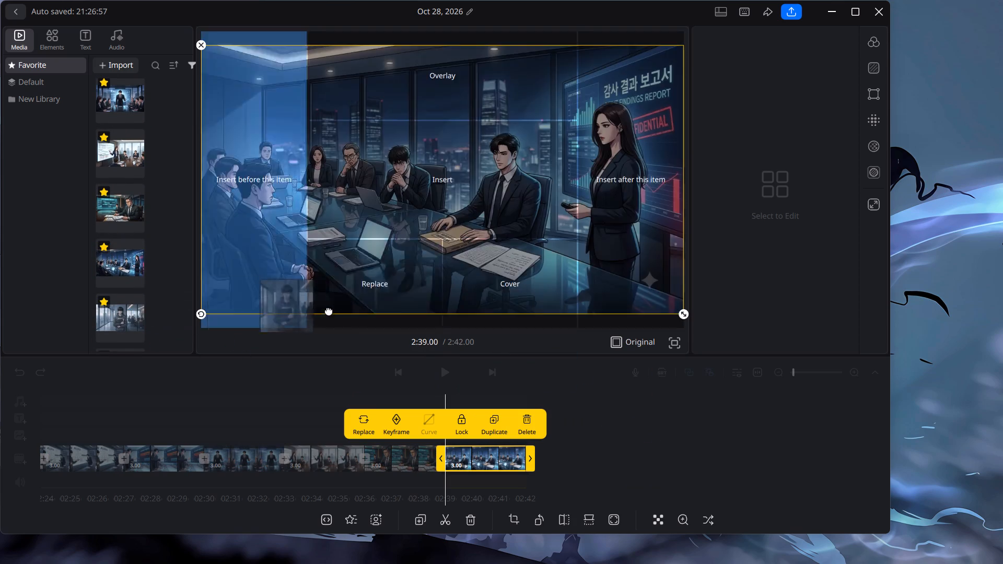
{"action": "left_click_drag", "start_coordinate": [329, 310], "coordinate": [635, 459]}
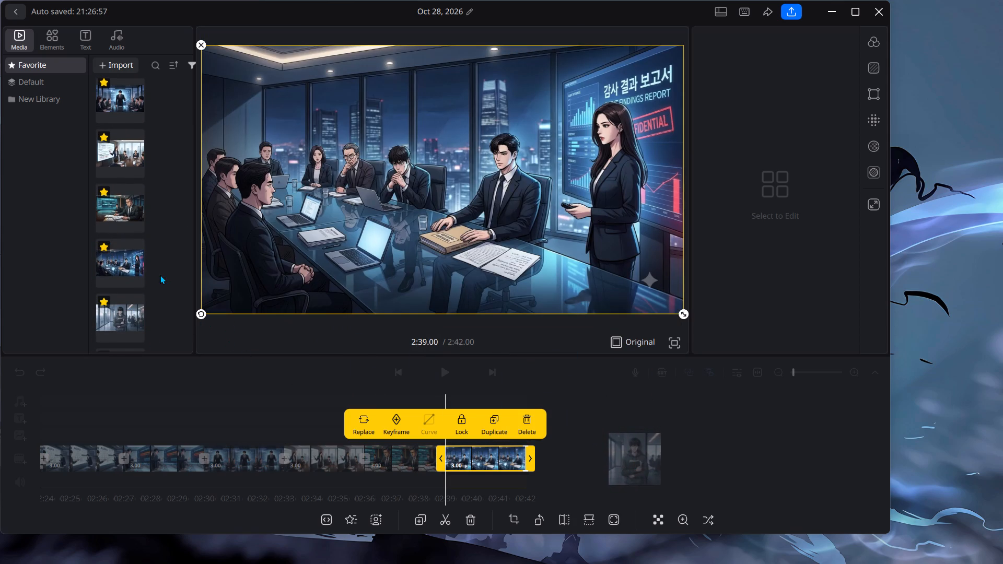
{"action": "scroll", "coordinate": [160, 275], "scroll_direction": "down", "scroll_amount": 3}
{"action": "left_click_drag", "start_coordinate": [96, 240], "coordinate": [620, 432]}
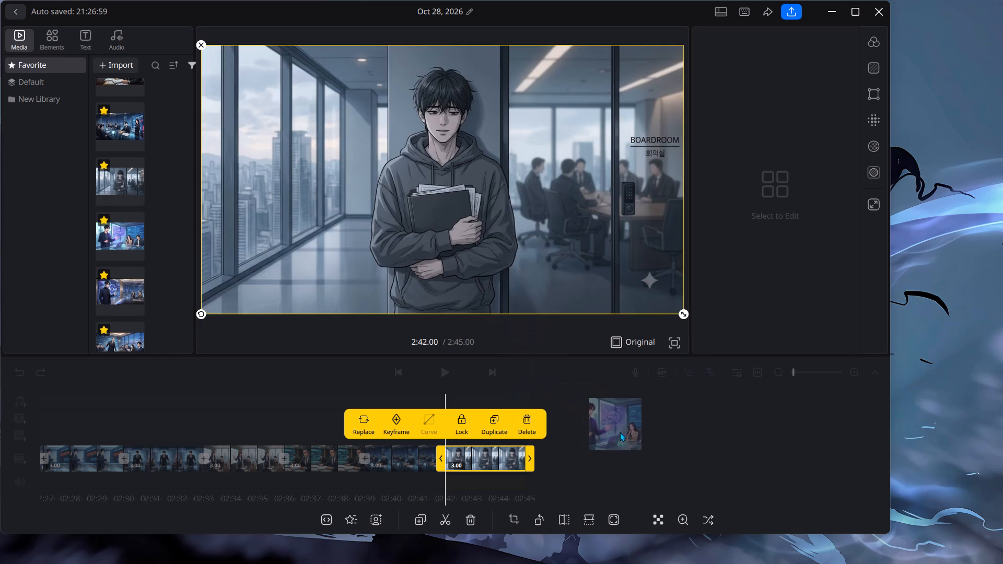
{"action": "left_click_drag", "start_coordinate": [620, 432], "coordinate": [637, 461]}
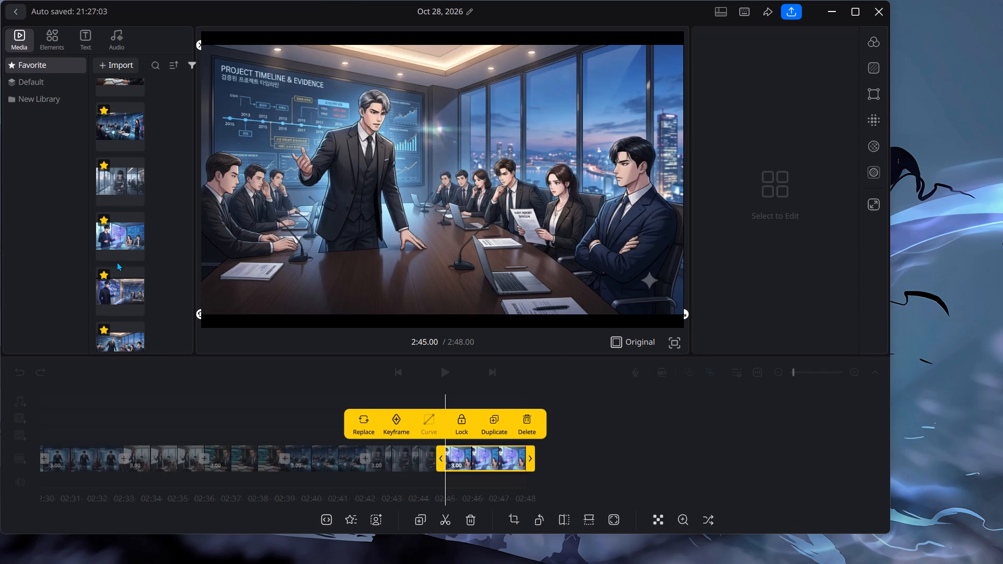
Append the man presenting the NOVA brain screen and the Project Timeline & Evidence boardroom image to the main track.
{"action": "left_click_drag", "start_coordinate": [113, 283], "coordinate": [585, 370]}
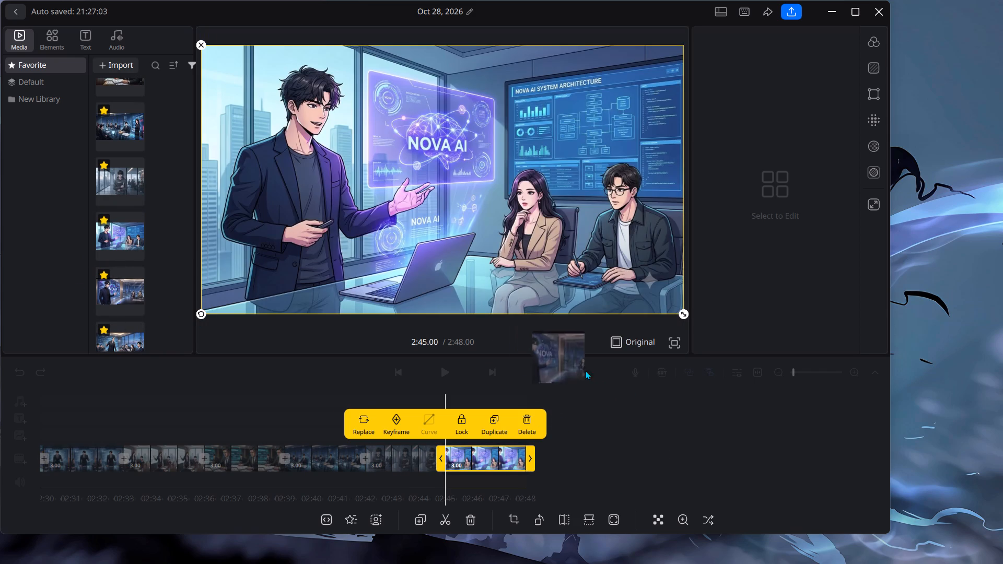
{"action": "left_click_drag", "start_coordinate": [585, 370], "coordinate": [678, 455]}
{"action": "scroll", "coordinate": [123, 234], "scroll_direction": "down", "scroll_amount": 3}
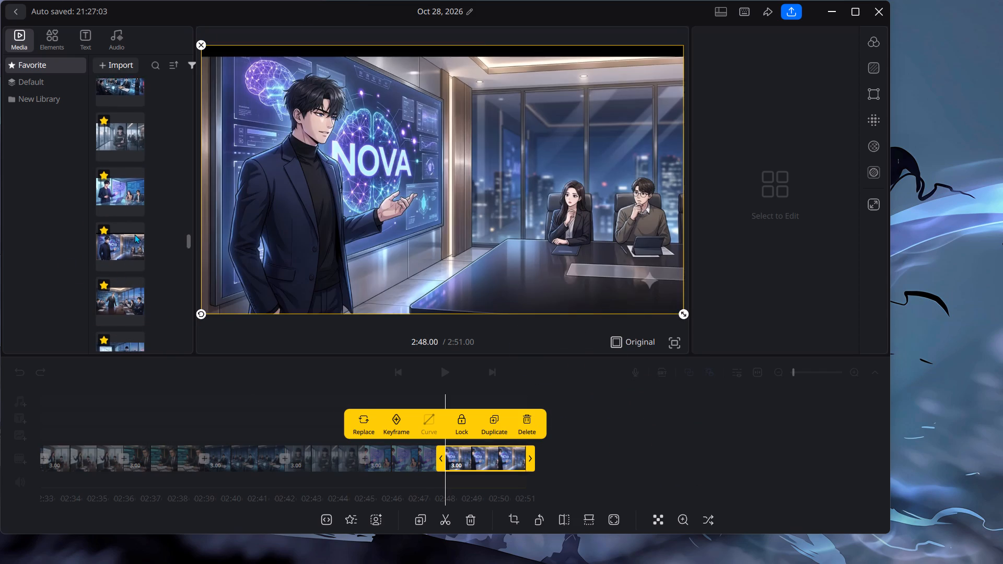
{"action": "scroll", "coordinate": [138, 245], "scroll_direction": "down", "scroll_amount": 1}
{"action": "left_click_drag", "start_coordinate": [116, 254], "coordinate": [693, 442]}
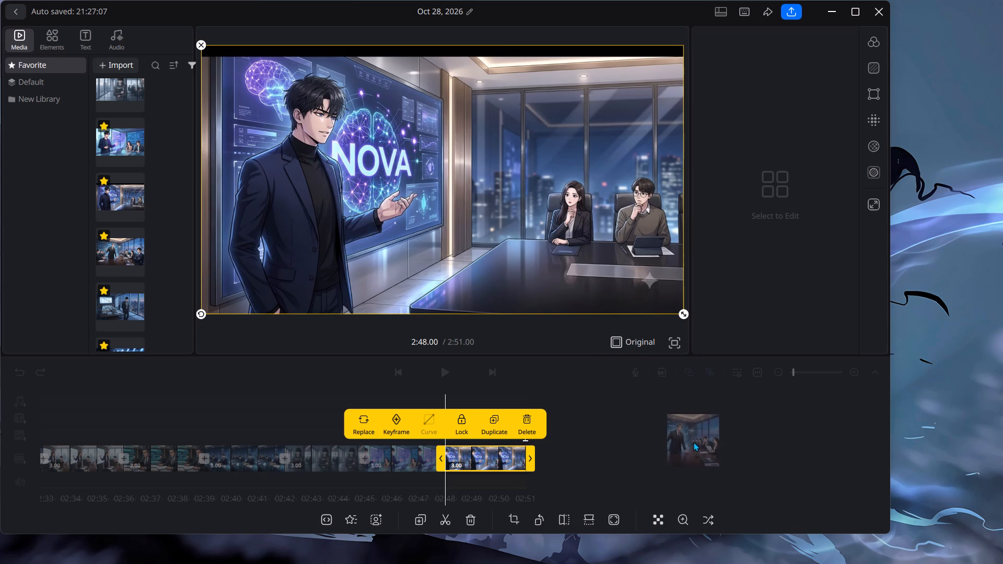
{"action": "left_click_drag", "start_coordinate": [693, 442], "coordinate": [696, 453]}
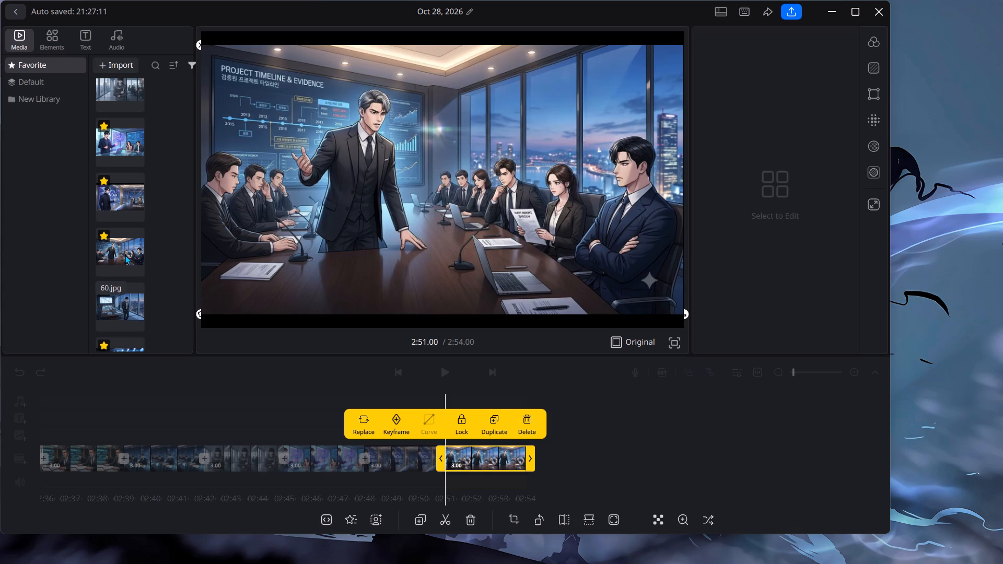
Append the suited man alone in the empty boardroom and the AURA Global Press Conference image to the main track.
{"action": "left_click_drag", "start_coordinate": [125, 310], "coordinate": [423, 323]}
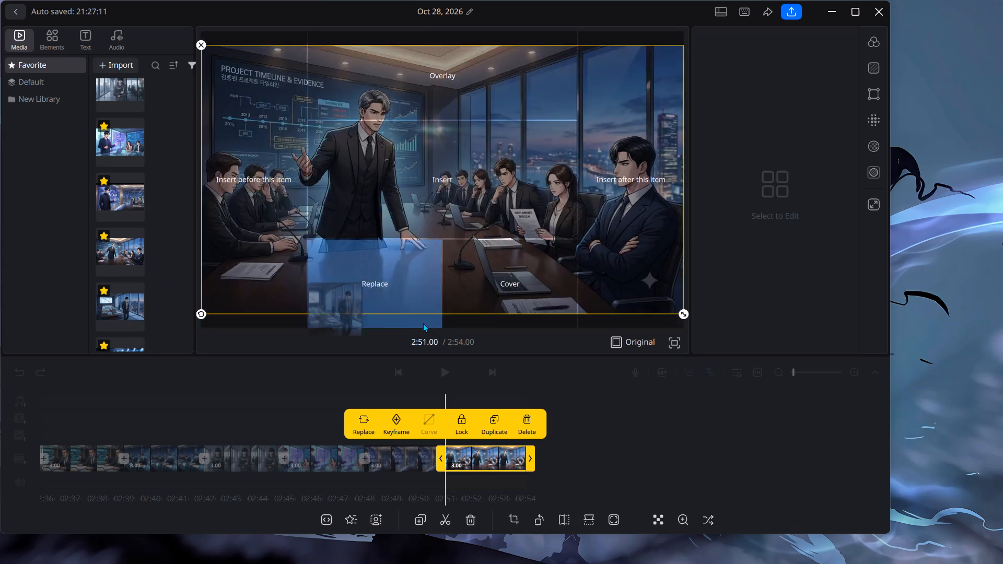
{"action": "left_click_drag", "start_coordinate": [423, 323], "coordinate": [660, 459]}
{"action": "scroll", "coordinate": [118, 239], "scroll_direction": "down", "scroll_amount": 2}
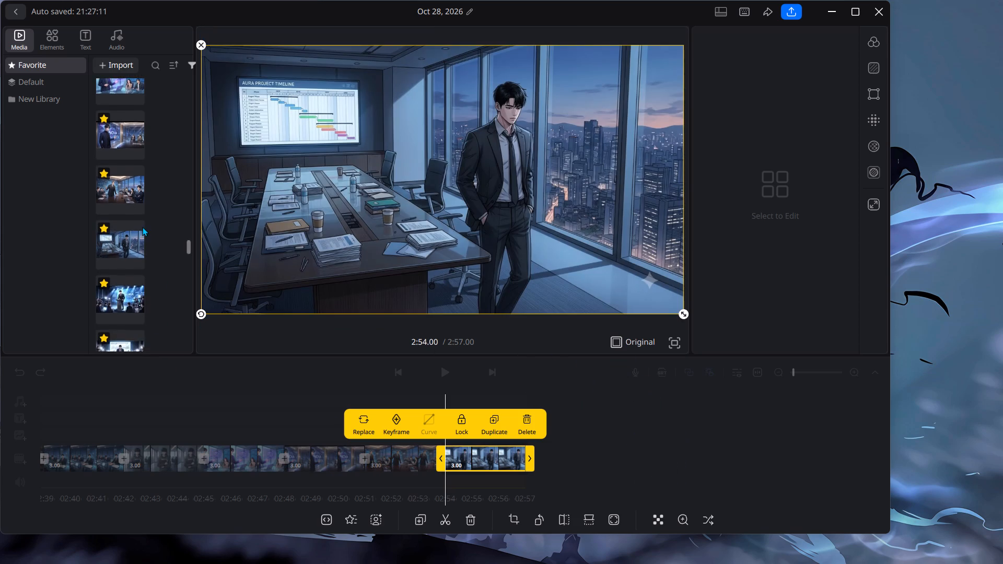
{"action": "scroll", "coordinate": [142, 226], "scroll_direction": "down", "scroll_amount": 2}
{"action": "left_click_drag", "start_coordinate": [112, 210], "coordinate": [663, 440]}
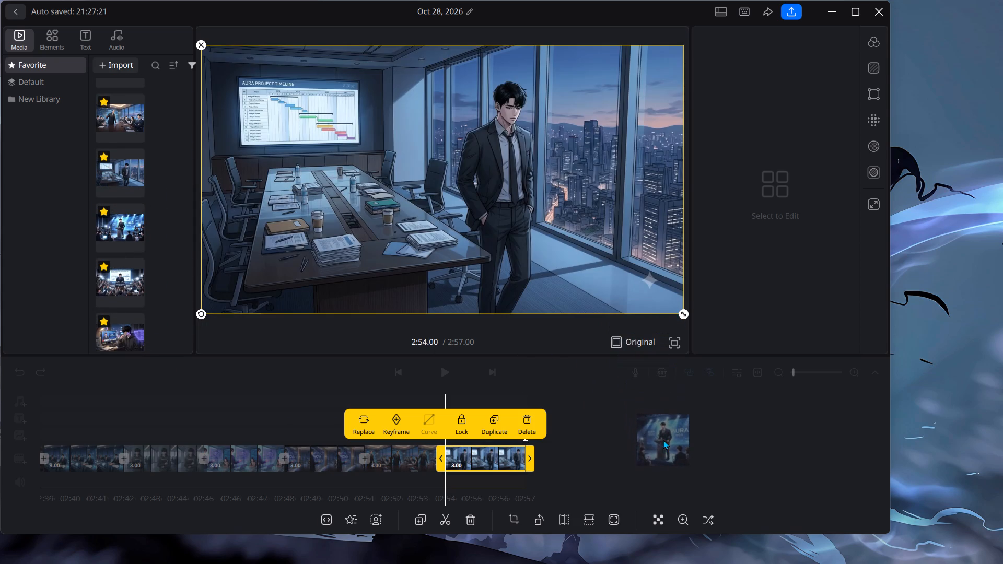
{"action": "left_click_drag", "start_coordinate": [663, 440], "coordinate": [668, 453]}
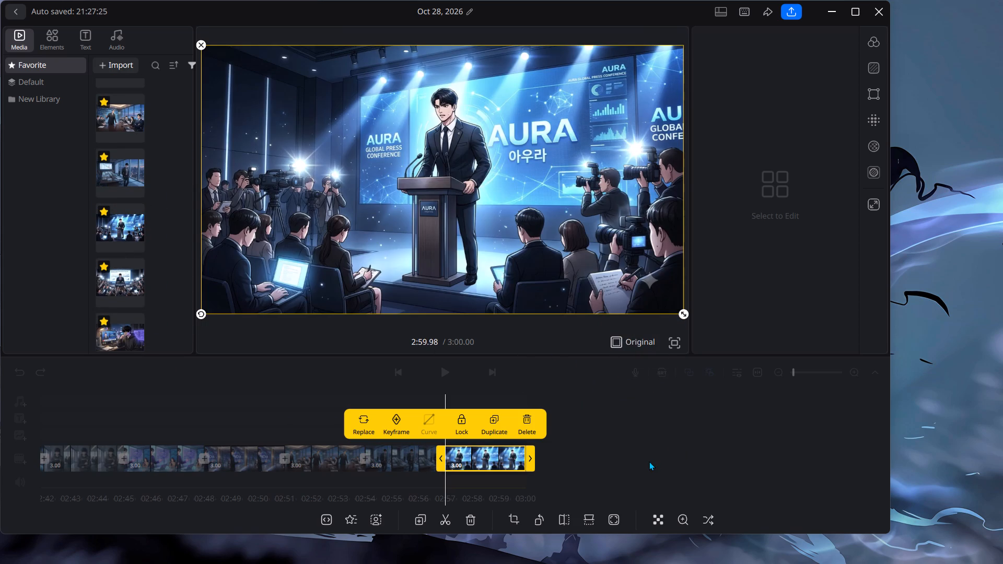
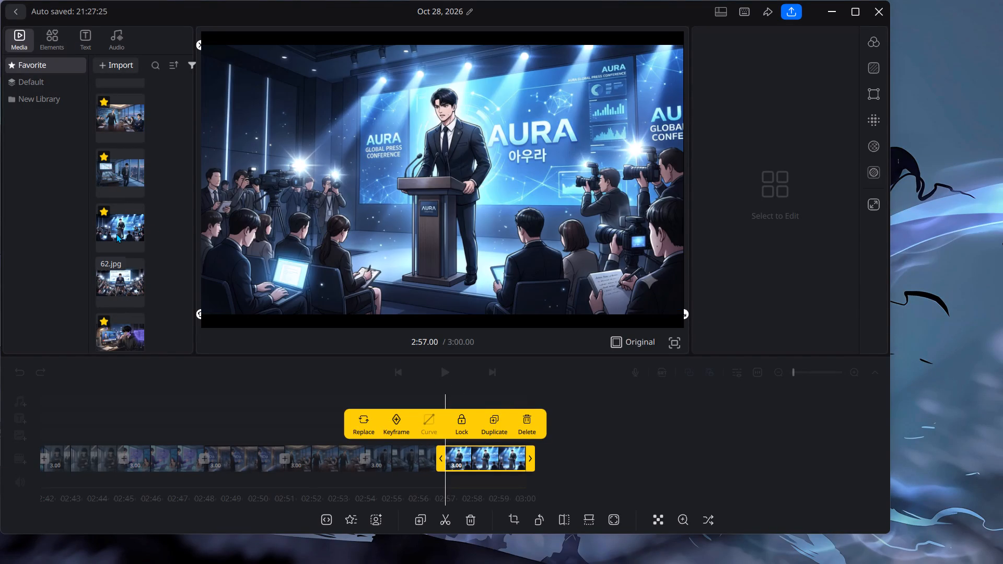
Append the AURA press conference podium with the development timeline and the hooded man watching the AURA controversy news to the main track.
{"action": "left_click_drag", "start_coordinate": [114, 284], "coordinate": [596, 371]}
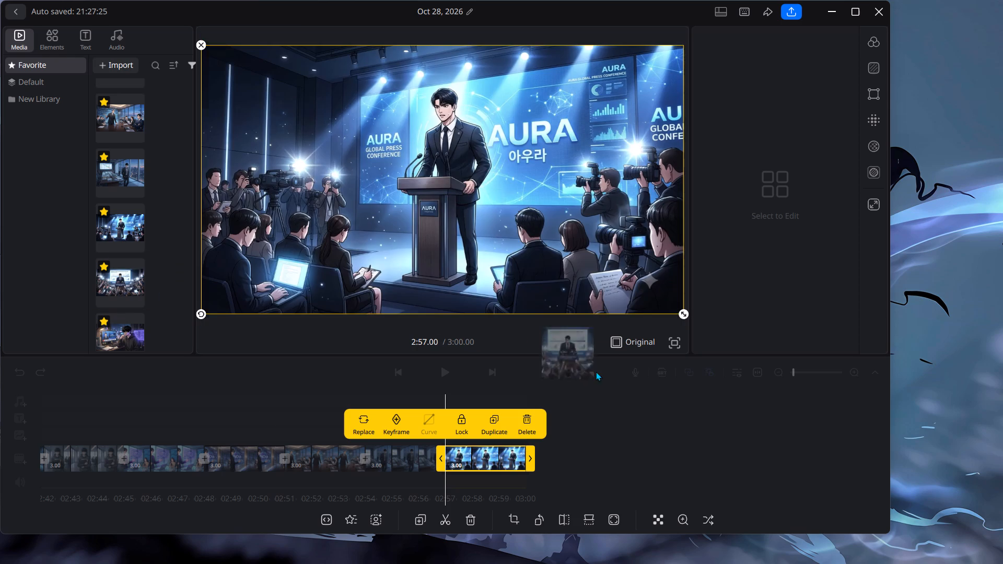
{"action": "left_click_drag", "start_coordinate": [596, 371], "coordinate": [645, 483]}
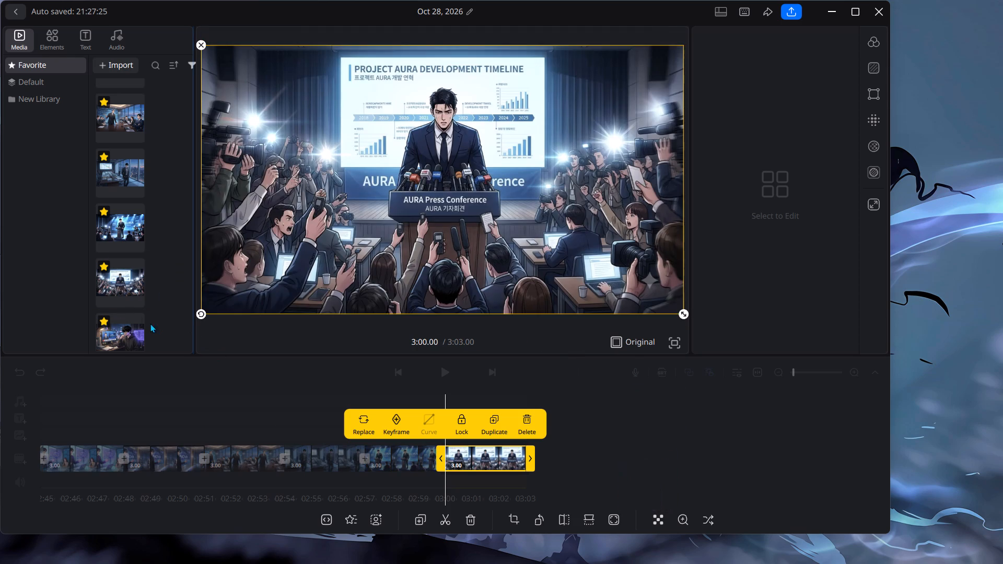
{"action": "scroll", "coordinate": [127, 285], "scroll_direction": "down", "scroll_amount": 2}
{"action": "left_click_drag", "start_coordinate": [108, 251], "coordinate": [456, 313]}
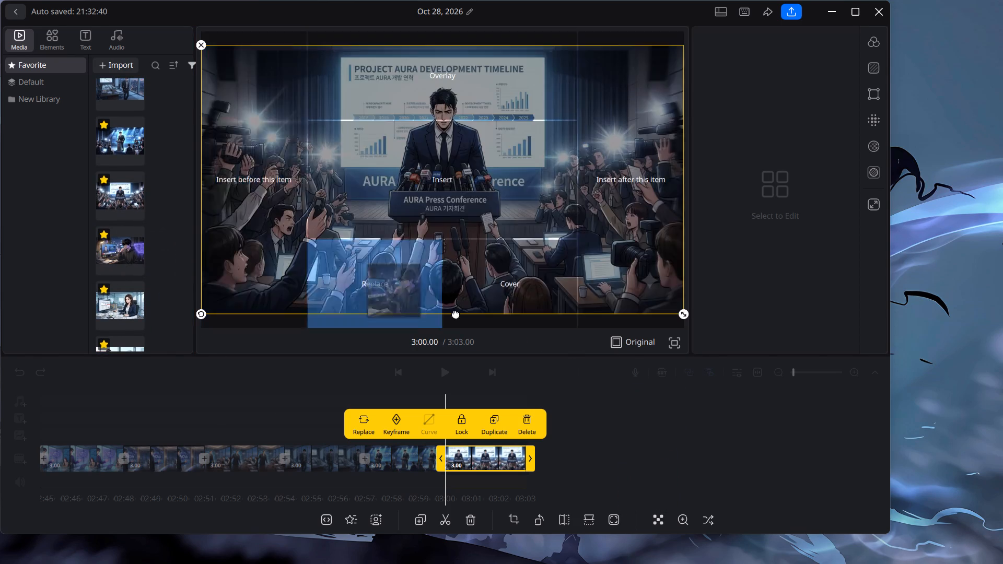
{"action": "left_click_drag", "start_coordinate": [456, 313], "coordinate": [633, 457]}
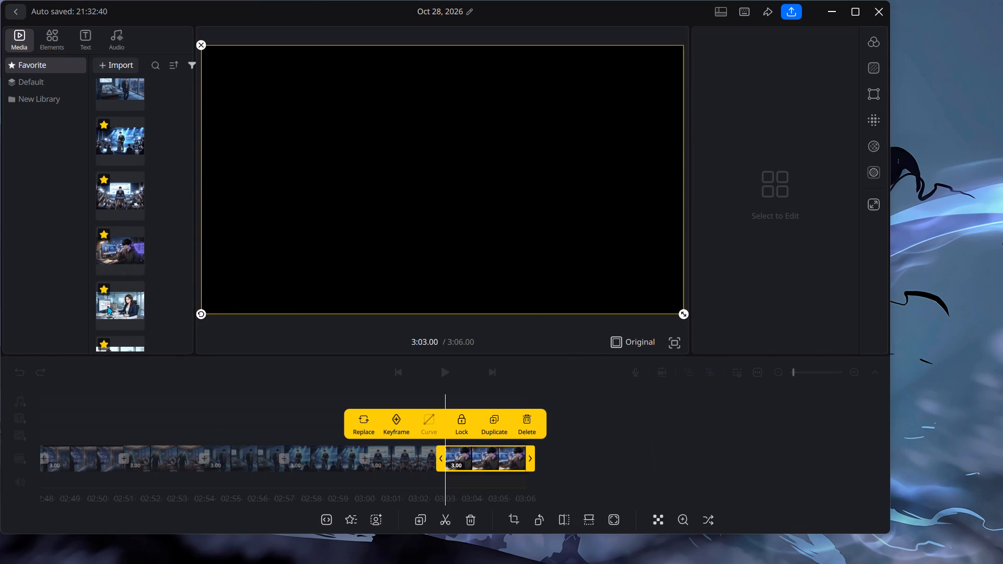
Append the woman reviewing the AURA development chronology and the woman handing the report to the grey-haired executive to the main track.
{"action": "left_click_drag", "start_coordinate": [107, 305], "coordinate": [695, 460]}
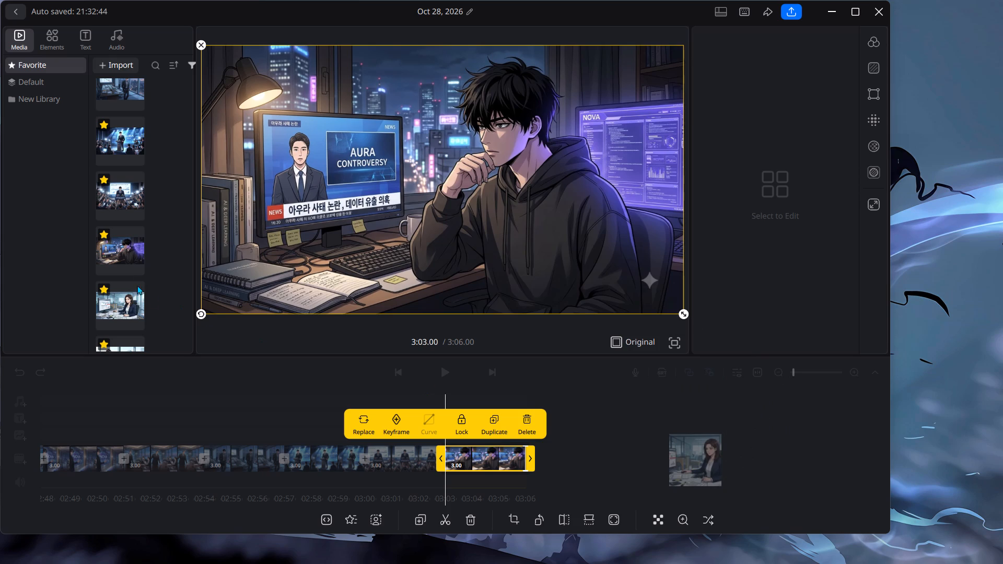
{"action": "scroll", "coordinate": [136, 268], "scroll_direction": "down", "scroll_amount": 4}
{"action": "left_click_drag", "start_coordinate": [110, 291], "coordinate": [619, 446]}
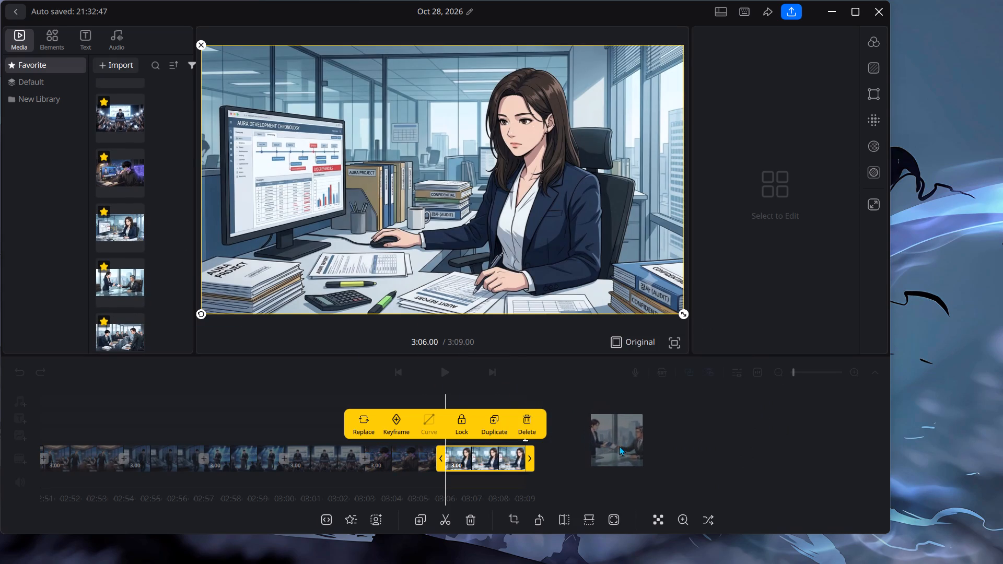
{"action": "left_click_drag", "start_coordinate": [619, 446], "coordinate": [620, 446]}
Append the boardroom audit report confrontation and the hooded man meeting the woman with papers in the corridor to the main track.
{"action": "left_click_drag", "start_coordinate": [111, 332], "coordinate": [704, 444]}
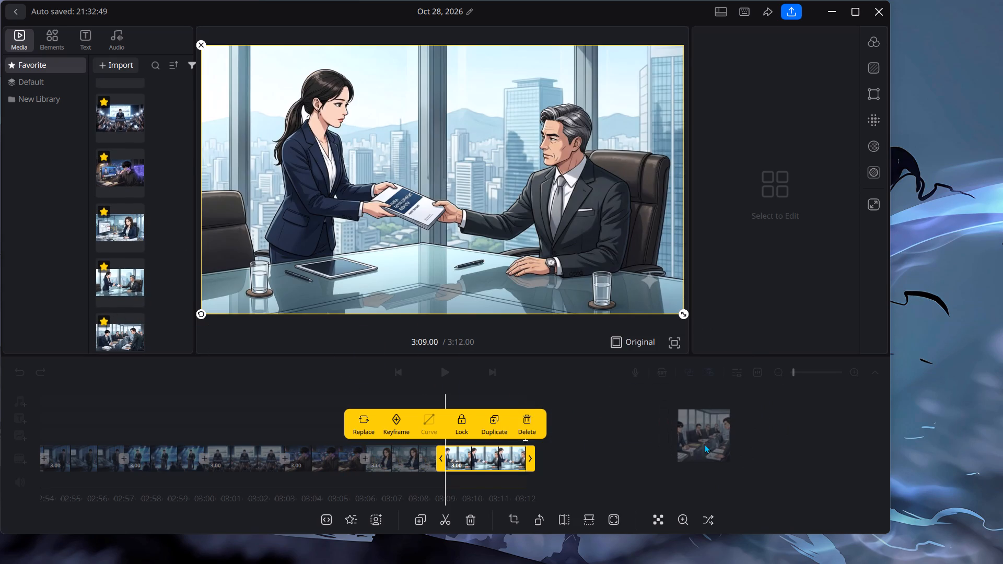
{"action": "left_click_drag", "start_coordinate": [704, 444], "coordinate": [698, 458]}
{"action": "scroll", "coordinate": [147, 263], "scroll_direction": "down", "scroll_amount": 4}
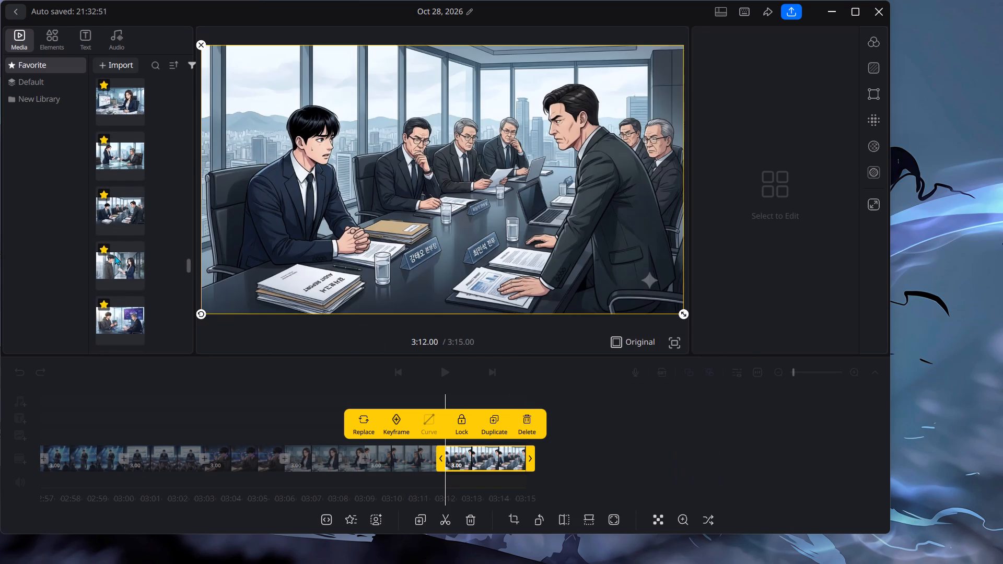
{"action": "left_click_drag", "start_coordinate": [126, 260], "coordinate": [176, 264]}
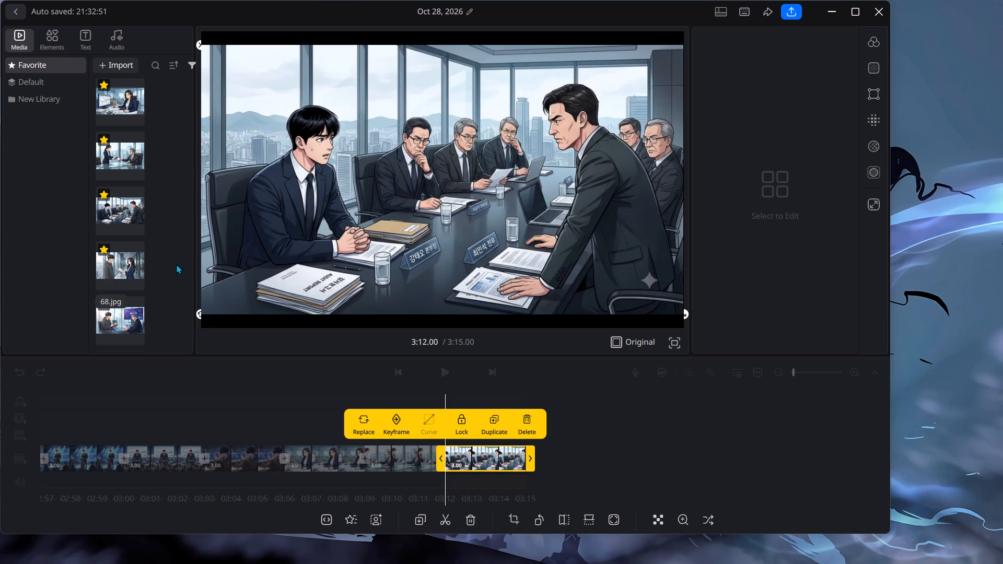
{"action": "left_click_drag", "start_coordinate": [176, 264], "coordinate": [690, 466]}
Append the hooded man's NOVA AI meeting with the grey-haired executive and the laptop discussion between the two men to the main track.
{"action": "left_click_drag", "start_coordinate": [119, 320], "coordinate": [676, 398]}
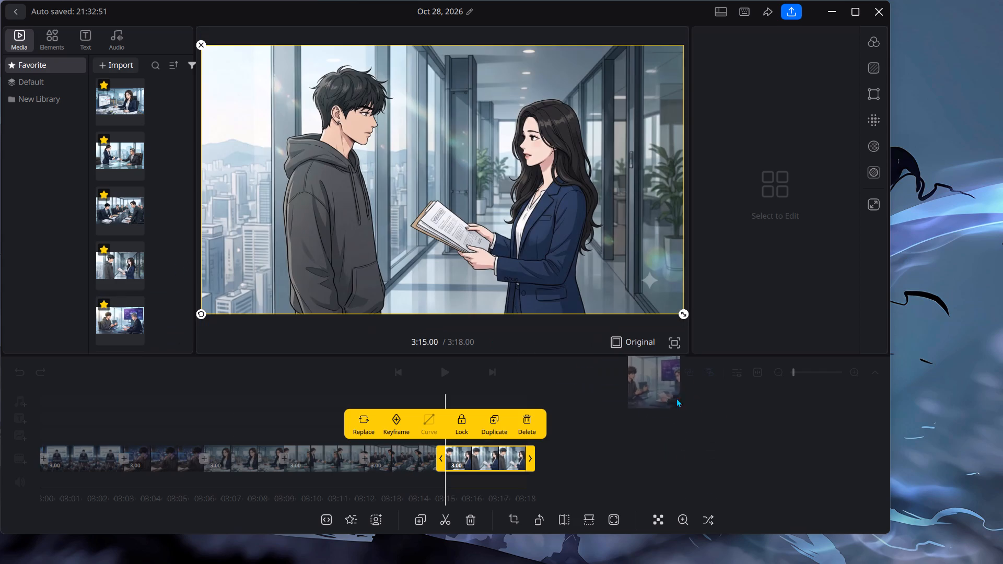
{"action": "left_click_drag", "start_coordinate": [676, 398], "coordinate": [700, 451]}
{"action": "scroll", "coordinate": [103, 263], "scroll_direction": "down", "scroll_amount": 3}
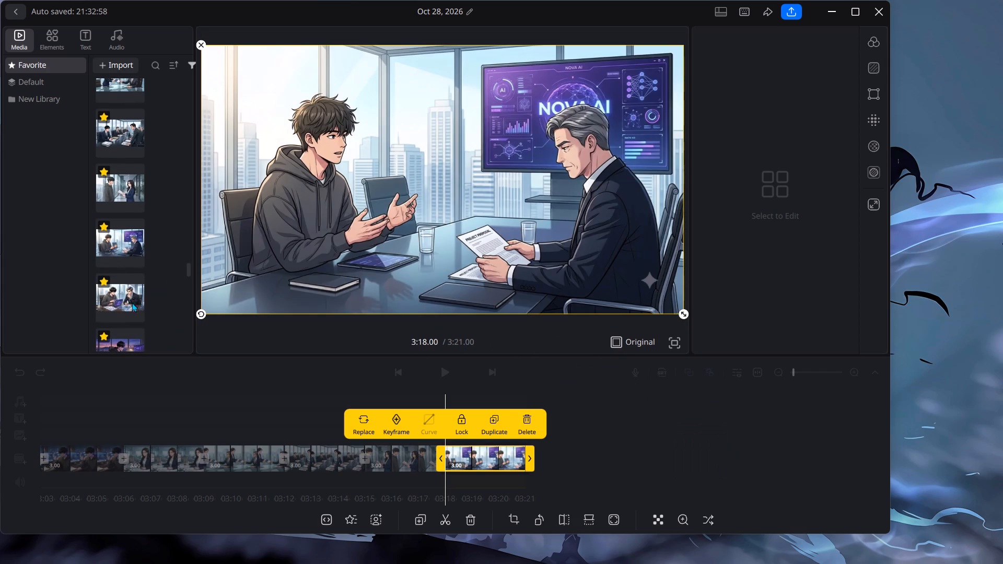
{"action": "left_click_drag", "start_coordinate": [135, 307], "coordinate": [646, 446]}
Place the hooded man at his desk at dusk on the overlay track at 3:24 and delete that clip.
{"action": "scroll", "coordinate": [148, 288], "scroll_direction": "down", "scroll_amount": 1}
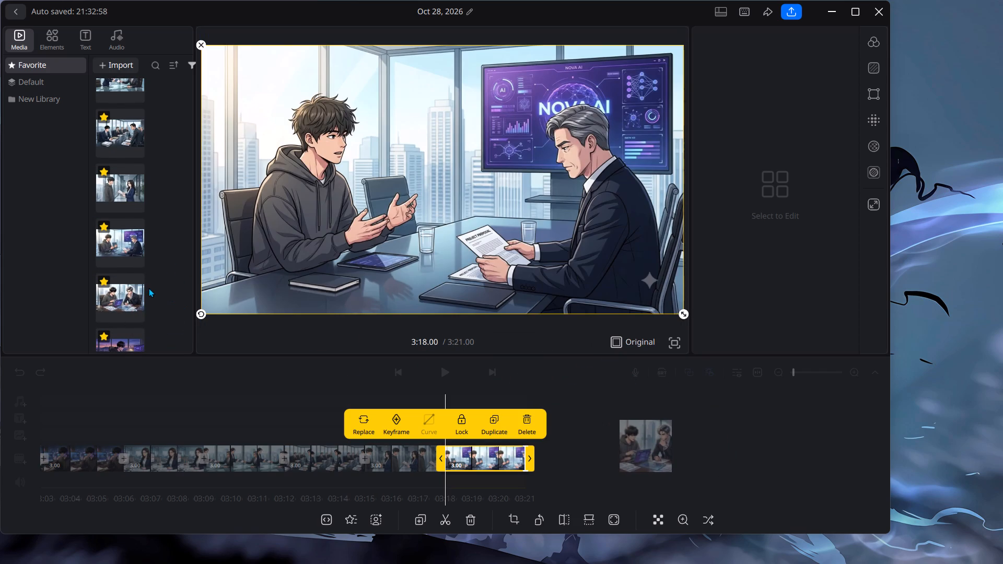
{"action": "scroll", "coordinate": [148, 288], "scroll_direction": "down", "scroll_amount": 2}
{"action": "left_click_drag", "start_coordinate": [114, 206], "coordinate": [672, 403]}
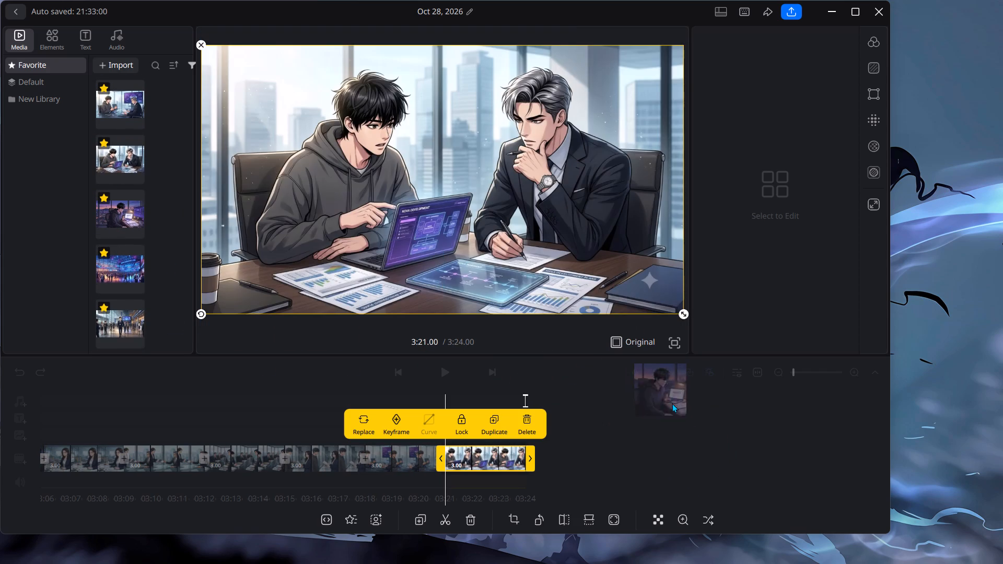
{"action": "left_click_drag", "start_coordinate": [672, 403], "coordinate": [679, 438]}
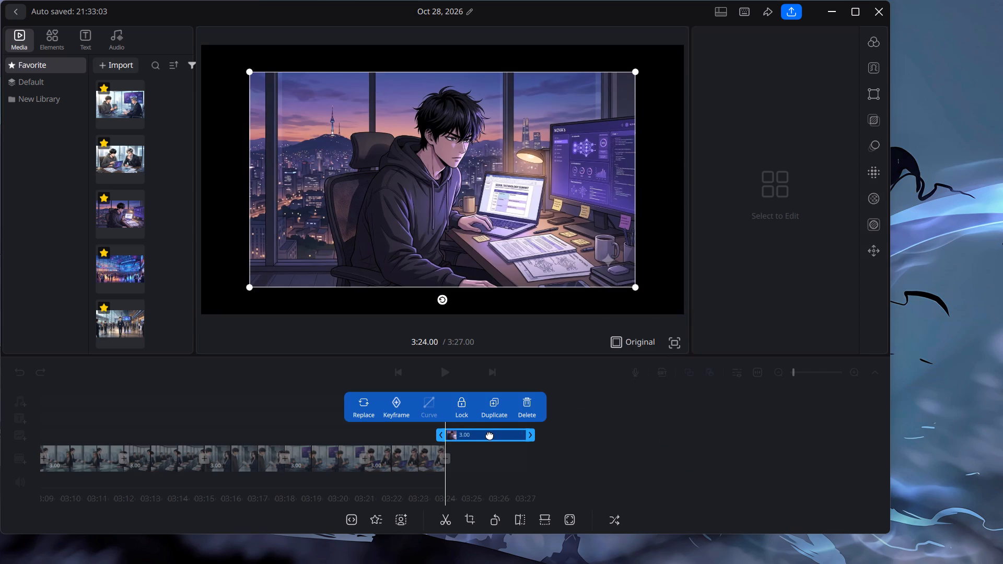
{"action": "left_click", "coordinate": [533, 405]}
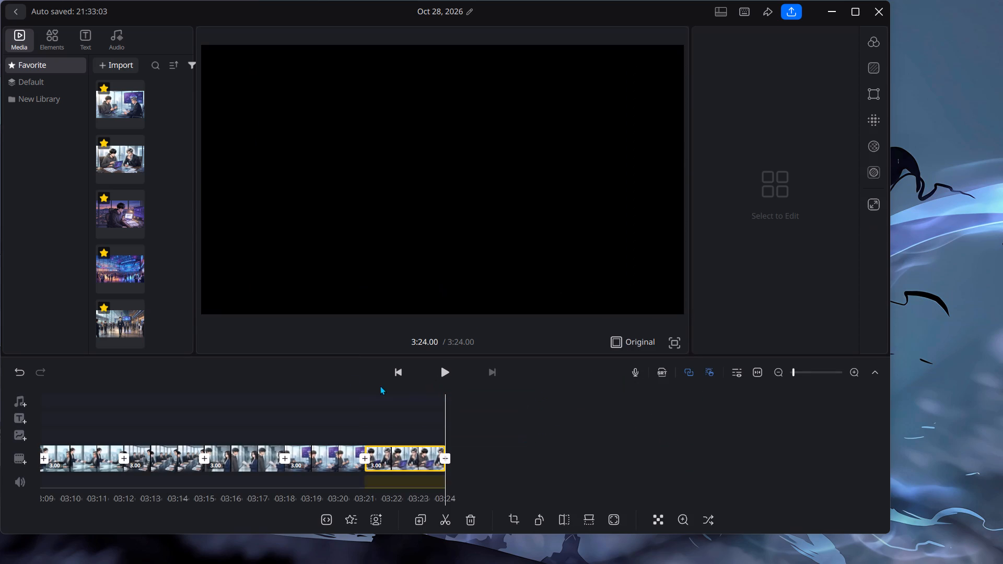
Append the hooded man at his desk at dusk and the crowded Seoul Technology Summit hall to the main track.
{"action": "left_click_drag", "start_coordinate": [114, 215], "coordinate": [210, 229]}
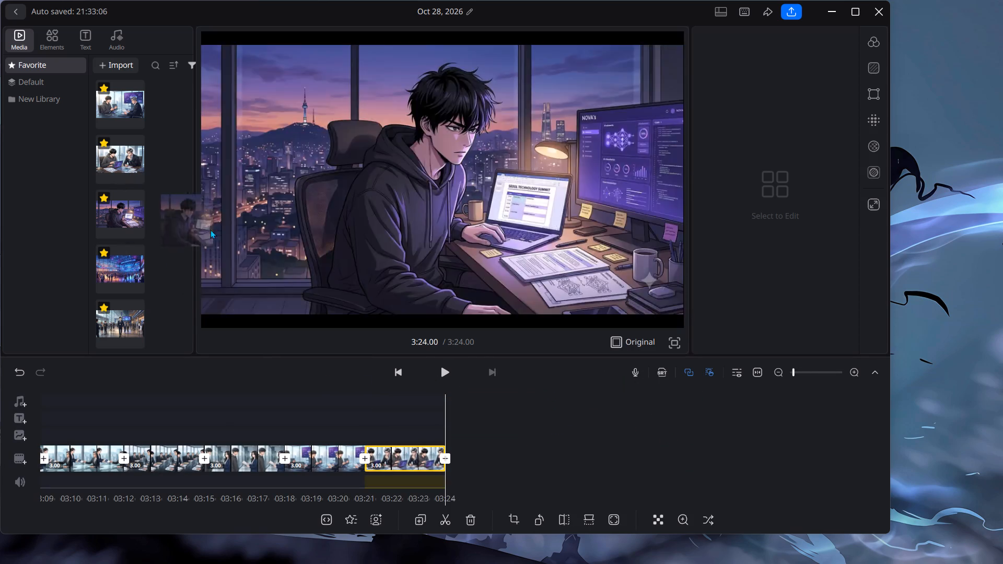
{"action": "left_click_drag", "start_coordinate": [210, 229], "coordinate": [516, 468]}
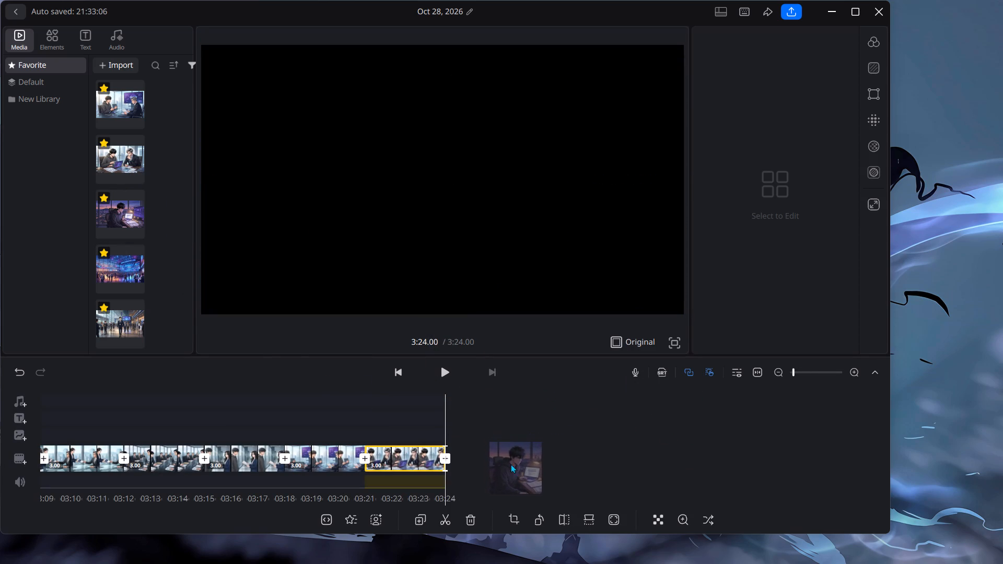
{"action": "left_click_drag", "start_coordinate": [114, 271], "coordinate": [650, 456]}
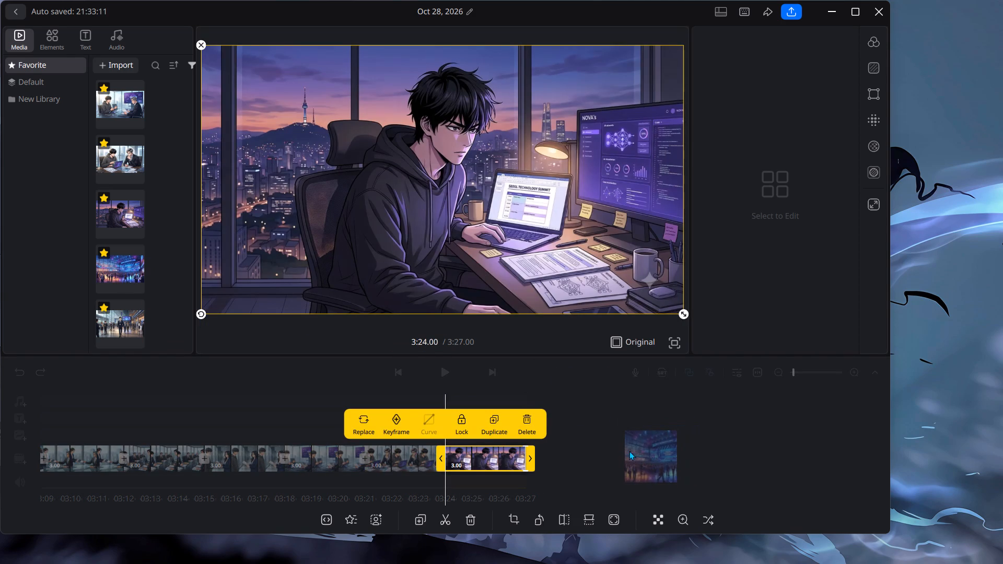
Append the suited man walking through the summit lobby in front of the AURA screen to the main track.
{"action": "left_click_drag", "start_coordinate": [112, 321], "coordinate": [632, 453]}
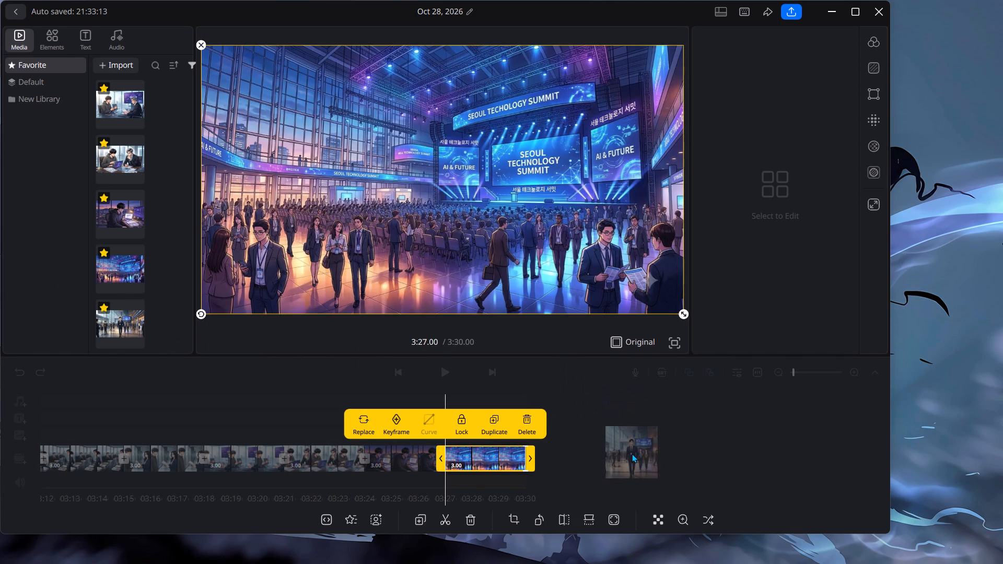
{"action": "left_click_drag", "start_coordinate": [632, 453], "coordinate": [632, 457]}
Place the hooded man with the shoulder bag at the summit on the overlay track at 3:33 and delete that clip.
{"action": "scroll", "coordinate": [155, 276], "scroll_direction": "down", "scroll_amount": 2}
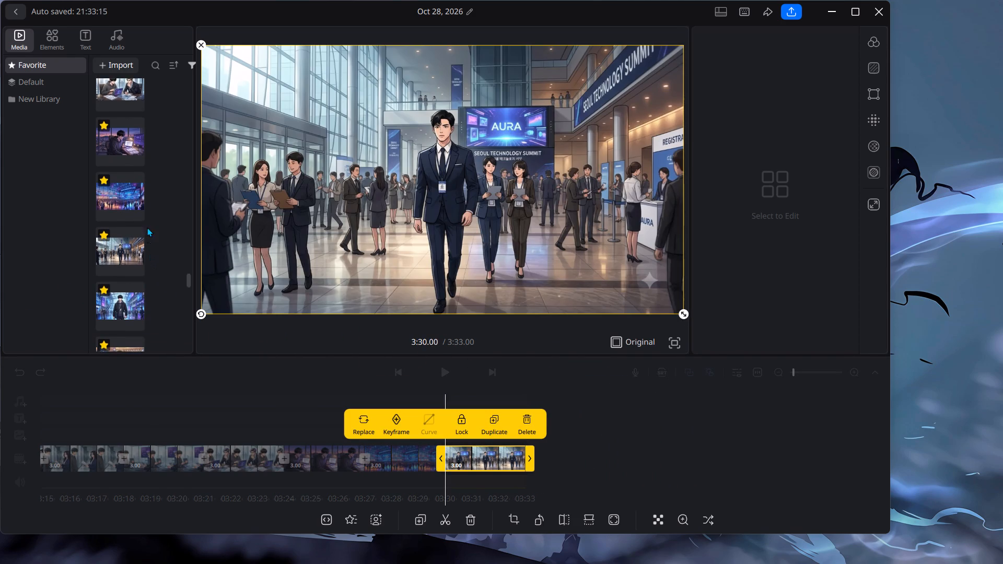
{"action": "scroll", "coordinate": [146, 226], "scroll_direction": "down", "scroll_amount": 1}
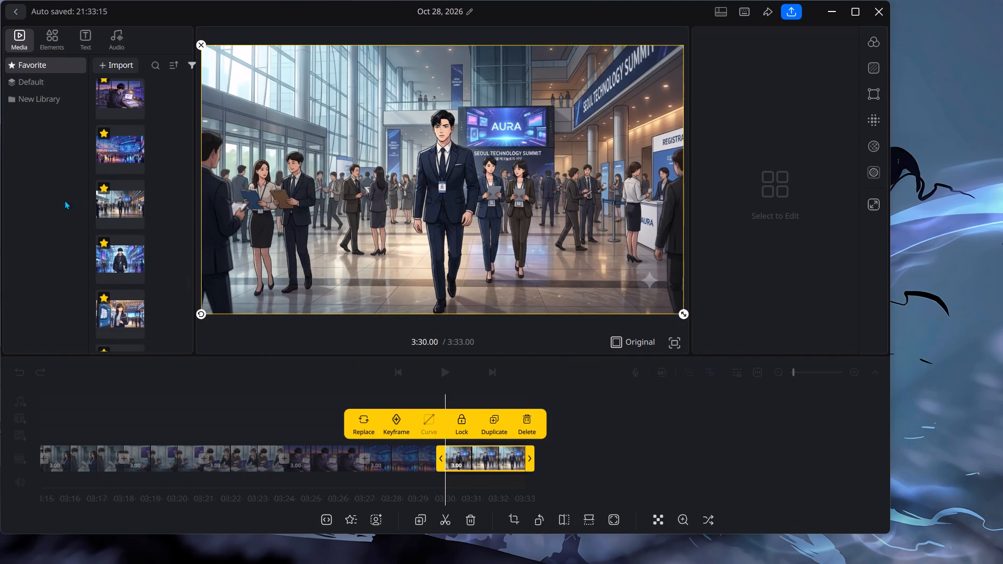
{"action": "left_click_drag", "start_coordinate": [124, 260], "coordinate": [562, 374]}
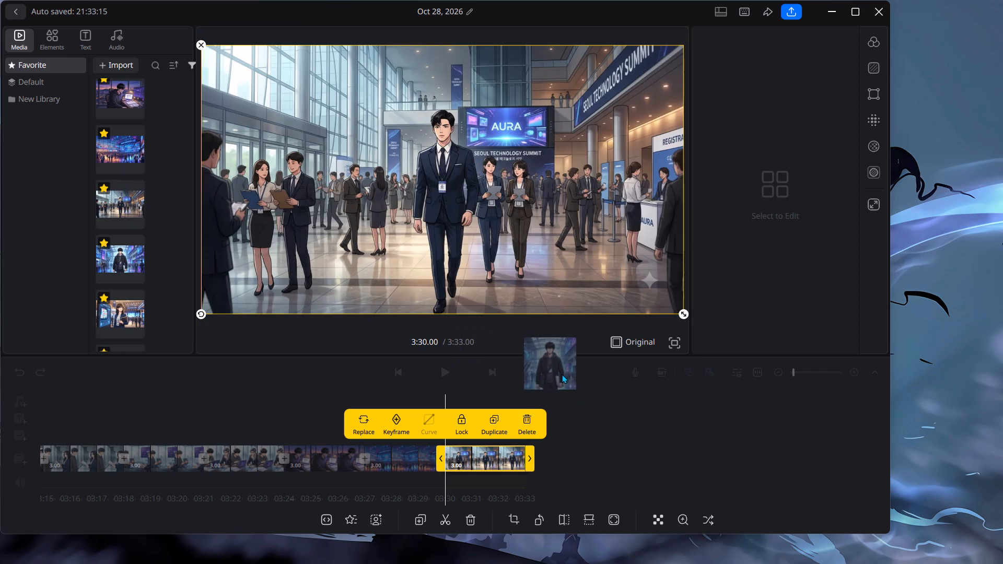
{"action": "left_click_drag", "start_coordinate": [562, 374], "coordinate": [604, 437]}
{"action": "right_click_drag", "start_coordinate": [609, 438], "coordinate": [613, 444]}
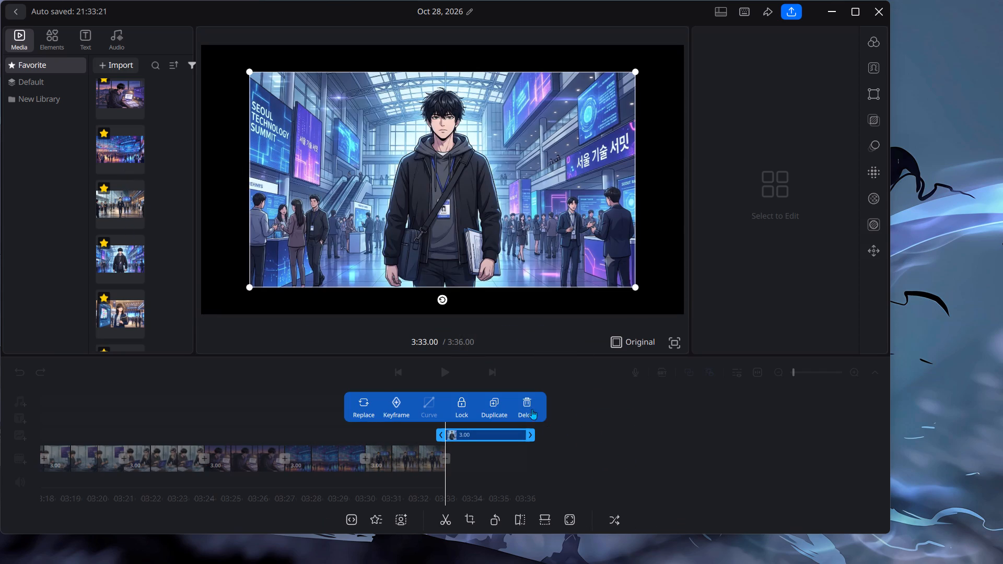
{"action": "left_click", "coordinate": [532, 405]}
Append the hooded man with the shoulder bag at the summit and the woman holding a folder beside the floor map to the main track.
{"action": "left_click_drag", "start_coordinate": [118, 257], "coordinate": [125, 260]}
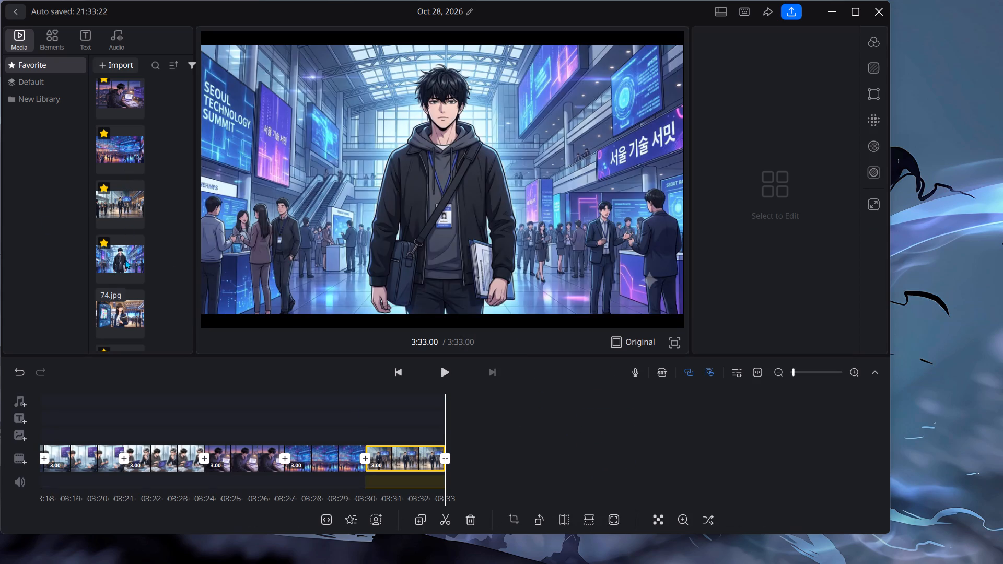
{"action": "left_click_drag", "start_coordinate": [125, 260], "coordinate": [99, 256]}
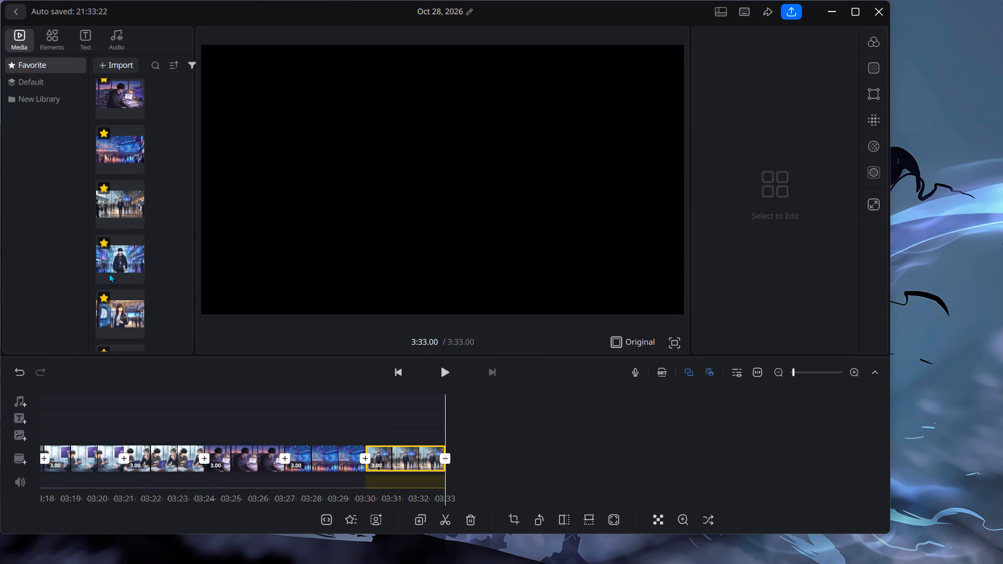
{"action": "left_click", "coordinate": [112, 254]}
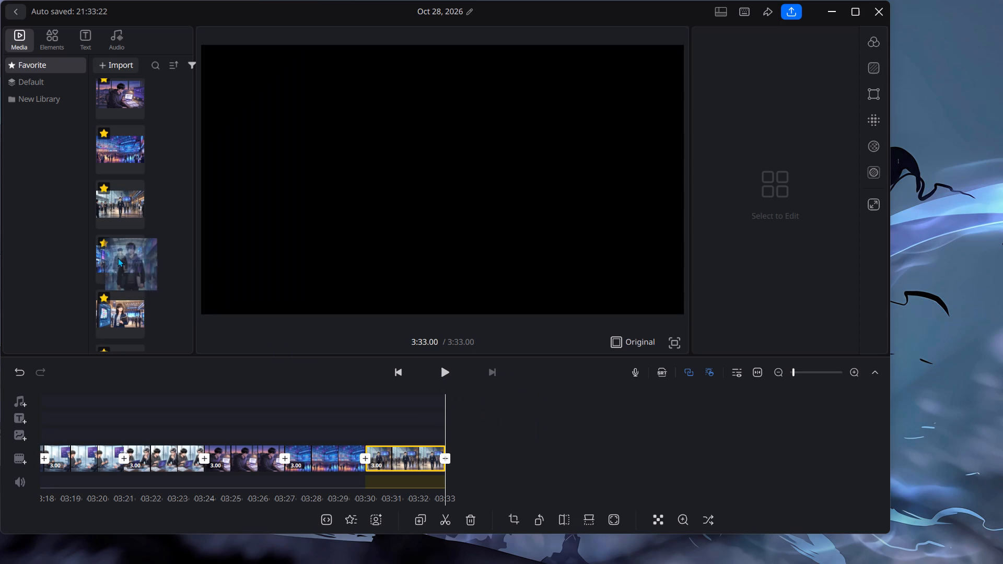
{"action": "scroll", "coordinate": [437, 250], "scroll_direction": "up", "scroll_amount": 1}
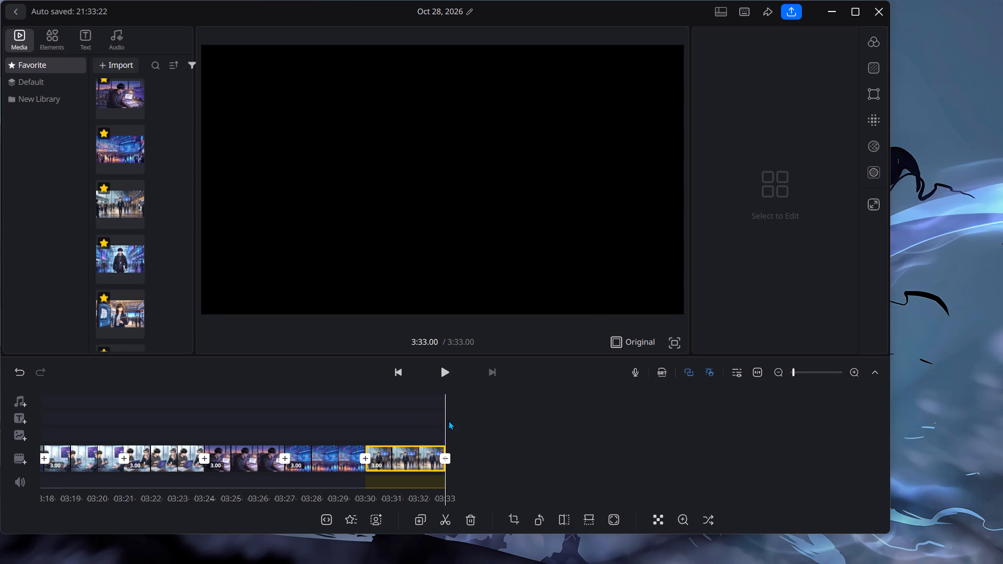
{"action": "left_click_drag", "start_coordinate": [114, 256], "coordinate": [342, 290]}
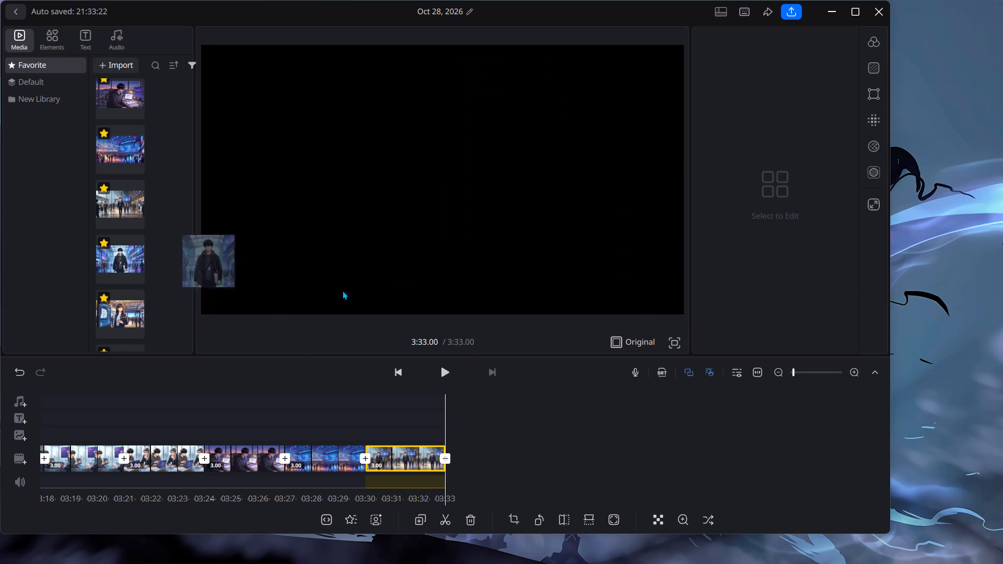
{"action": "left_click_drag", "start_coordinate": [342, 290], "coordinate": [534, 460]}
{"action": "left_click_drag", "start_coordinate": [115, 314], "coordinate": [319, 331]}
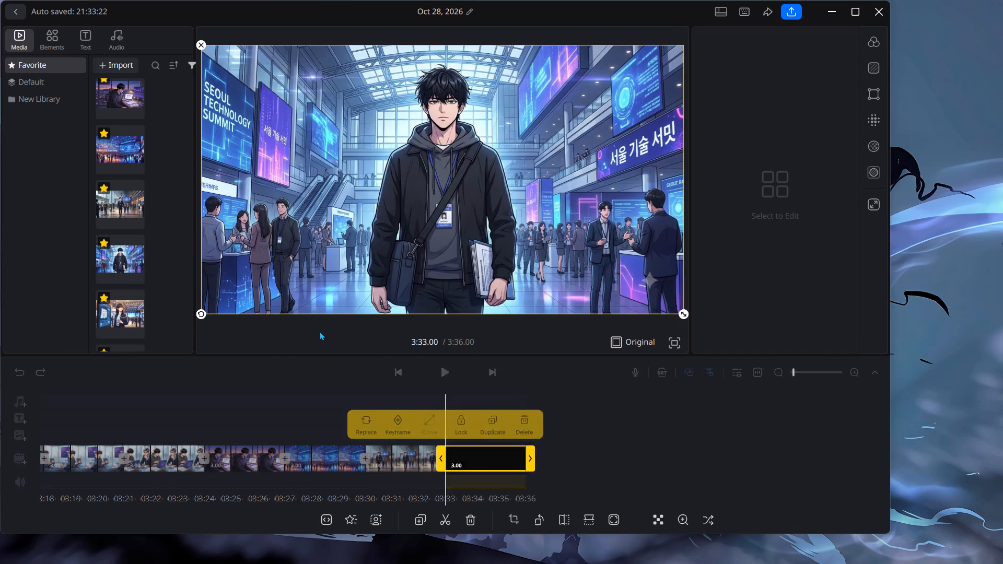
{"action": "left_click_drag", "start_coordinate": [319, 331], "coordinate": [607, 453]}
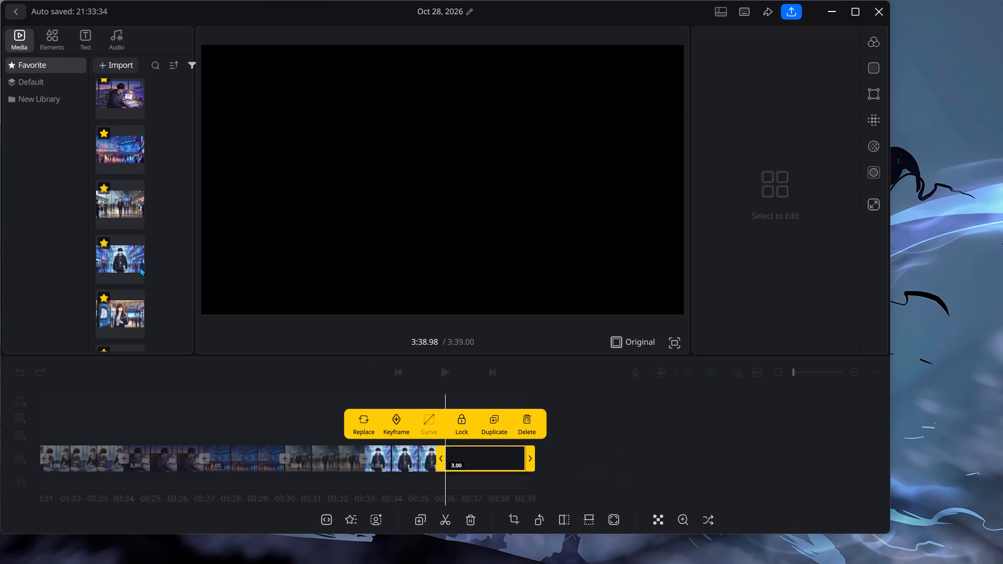
Append the suited man backstage at the AURA AI auditorium and the suited man presenting AURA AI on stage to the main track.
{"action": "scroll", "coordinate": [136, 262], "scroll_direction": "down", "scroll_amount": 4}
{"action": "left_click_drag", "start_coordinate": [114, 192], "coordinate": [739, 450]}
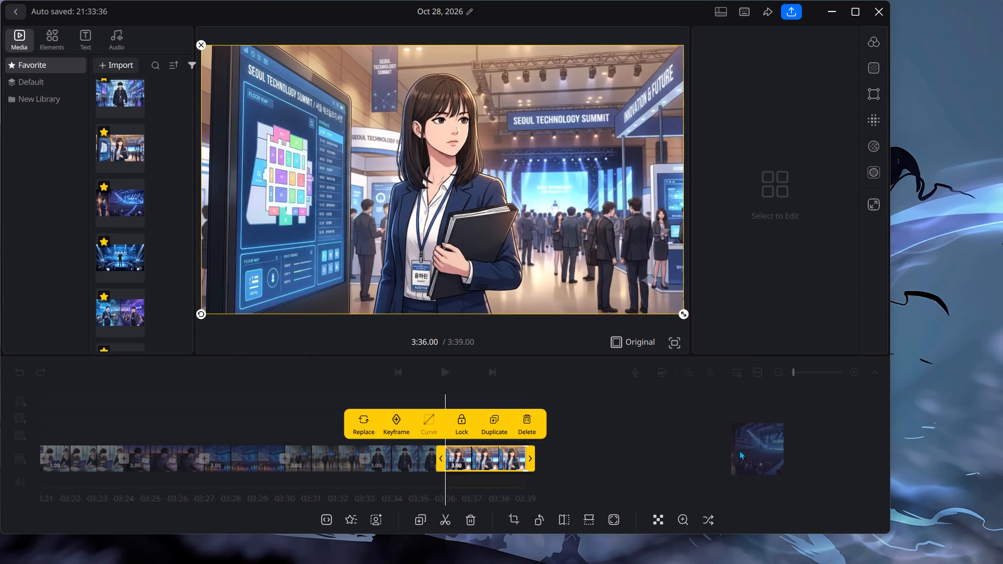
{"action": "left_click_drag", "start_coordinate": [739, 450], "coordinate": [728, 450]}
{"action": "left_click_drag", "start_coordinate": [122, 259], "coordinate": [773, 494]}
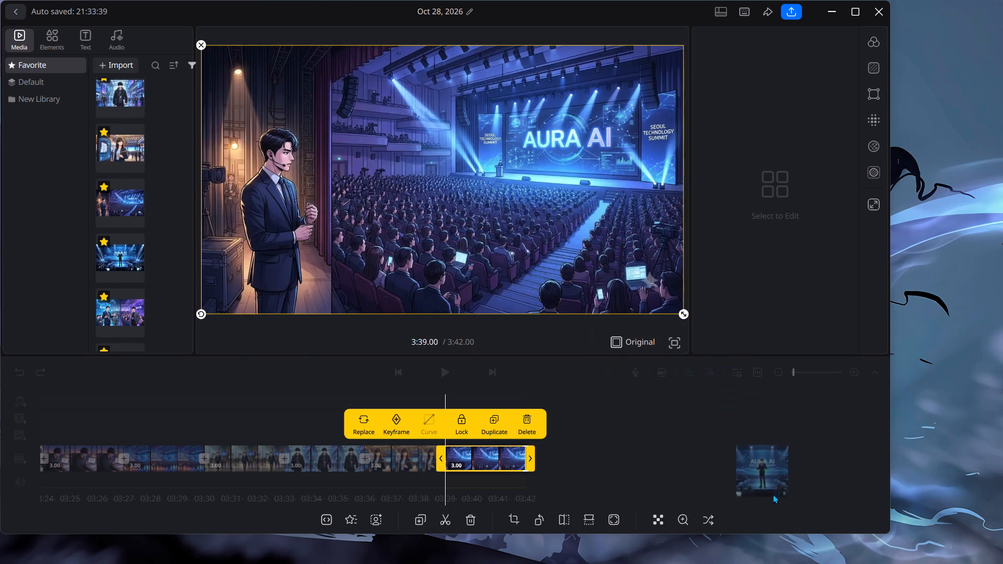
{"action": "left_click_drag", "start_coordinate": [773, 494], "coordinate": [773, 484]}
Append the split AURA and NOVA presenters image and the reporter raising her hand before the AURA podium to the main track.
{"action": "left_click_drag", "start_coordinate": [116, 308], "coordinate": [711, 435]}
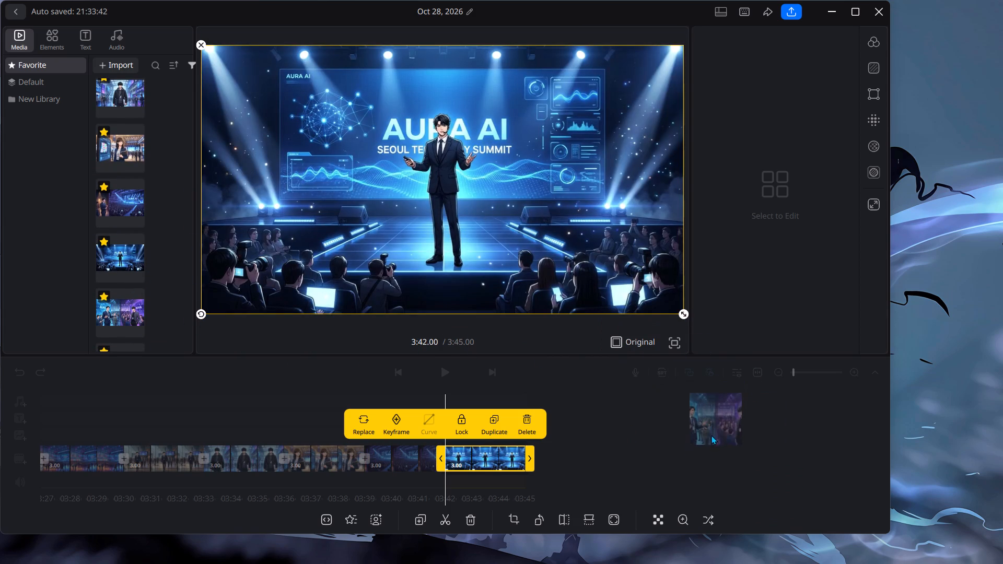
{"action": "left_click_drag", "start_coordinate": [711, 435], "coordinate": [709, 453]}
{"action": "scroll", "coordinate": [94, 204], "scroll_direction": "down", "scroll_amount": 1}
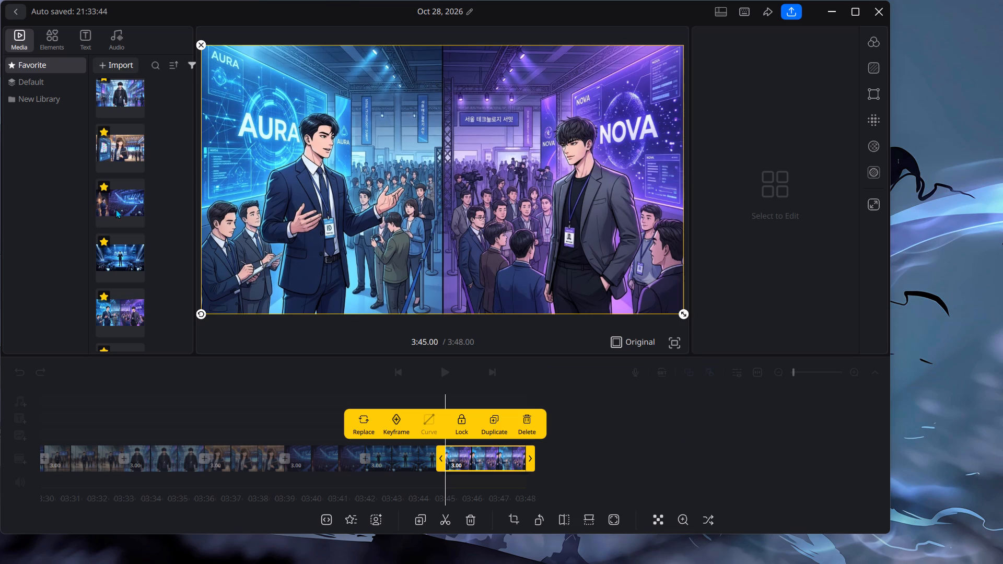
{"action": "scroll", "coordinate": [115, 209], "scroll_direction": "down", "scroll_amount": 1}
{"action": "left_click_drag", "start_coordinate": [112, 278], "coordinate": [637, 444]}
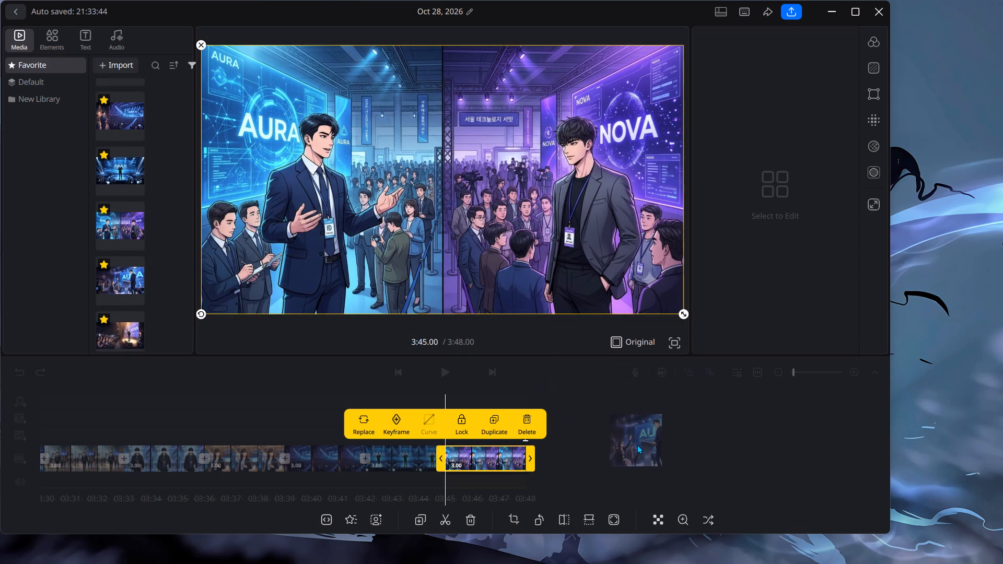
{"action": "left_click_drag", "start_coordinate": [637, 444], "coordinate": [638, 462]}
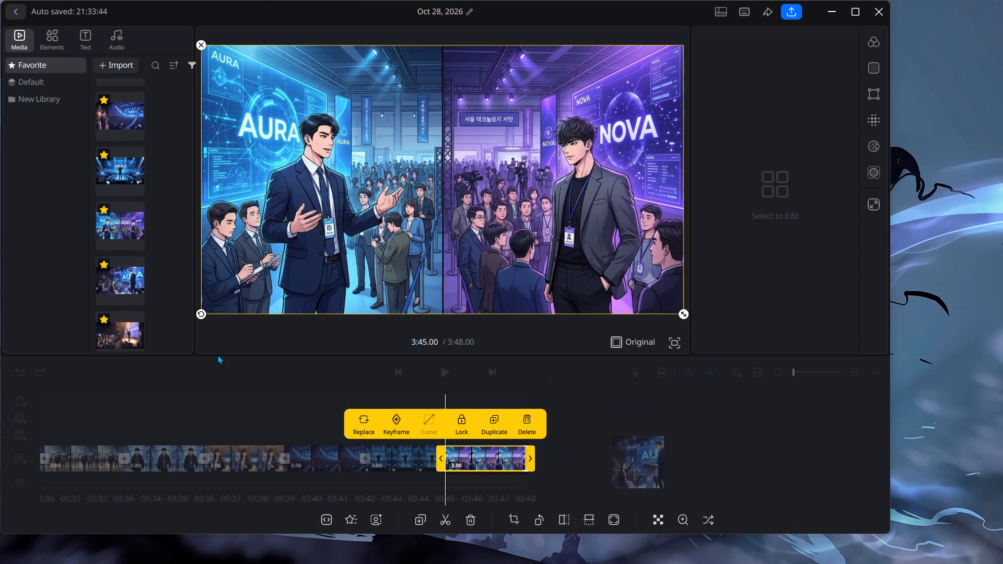
Append the man bowing on the NOVA stage and the worried audience watching the AURA development timeline to the main track.
{"action": "left_click_drag", "start_coordinate": [99, 326], "coordinate": [729, 488]}
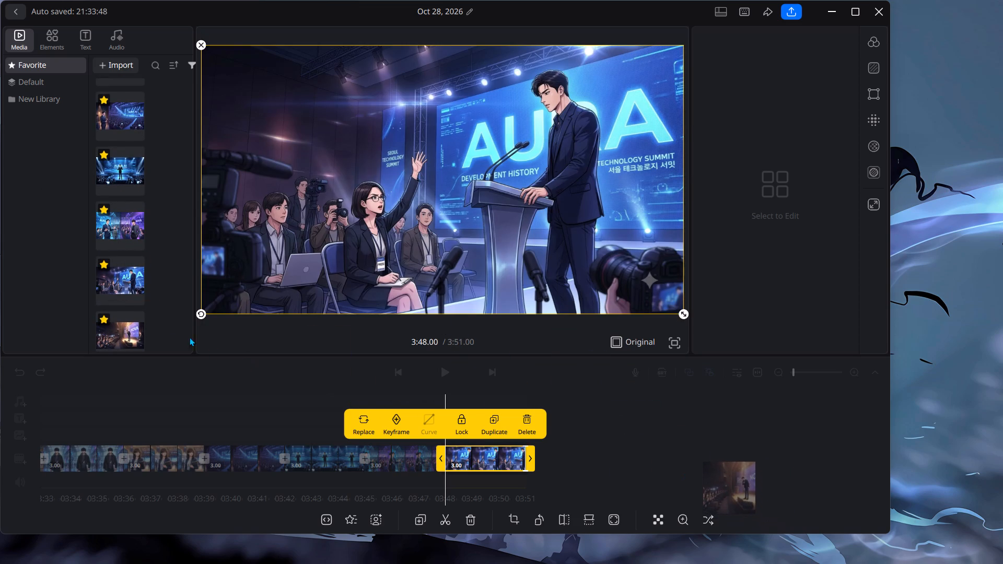
{"action": "scroll", "coordinate": [129, 287], "scroll_direction": "down", "scroll_amount": 6}
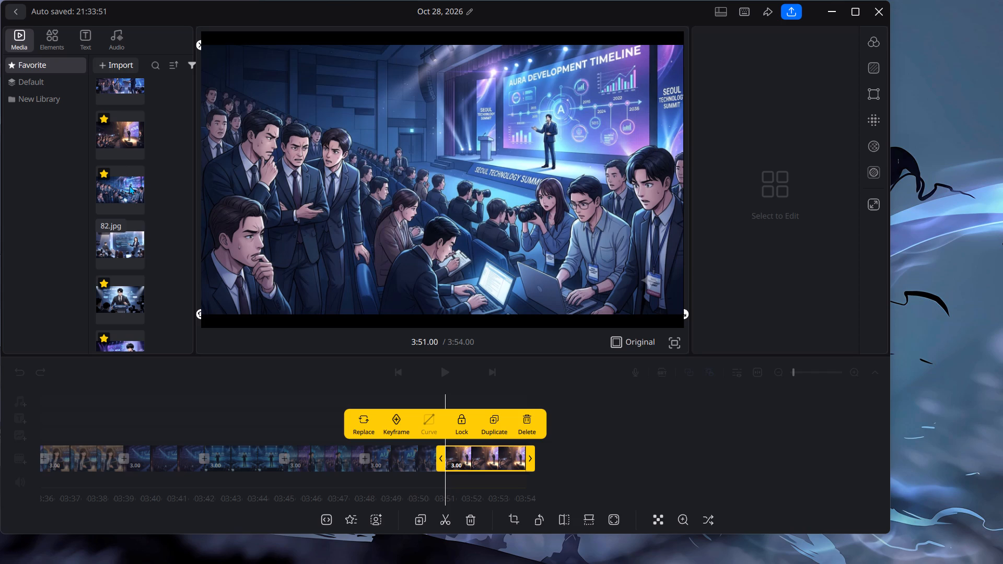
{"action": "left_click_drag", "start_coordinate": [115, 186], "coordinate": [710, 452]}
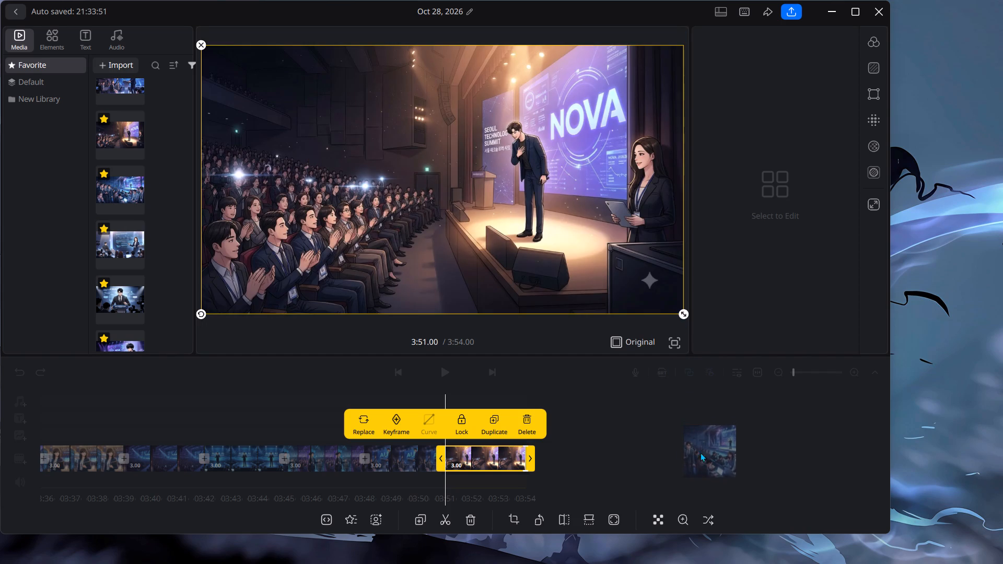
Append the woman presenting the verified audit findings and the suited man at the Seoul Technology Summit podium to the main track.
{"action": "left_click_drag", "start_coordinate": [109, 246], "coordinate": [702, 452]}
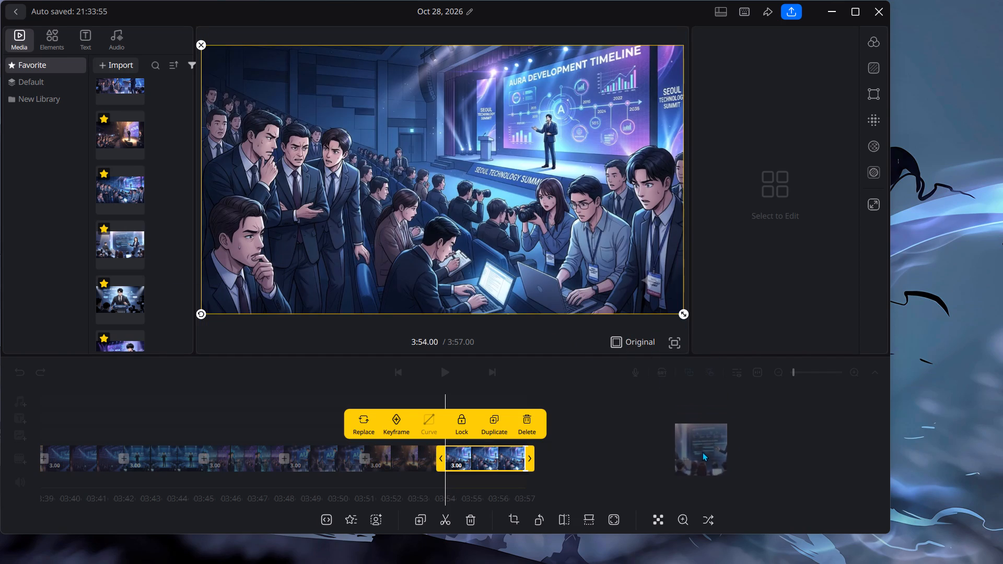
{"action": "left_click_drag", "start_coordinate": [702, 452], "coordinate": [705, 461]}
{"action": "left_click_drag", "start_coordinate": [115, 298], "coordinate": [543, 429]}
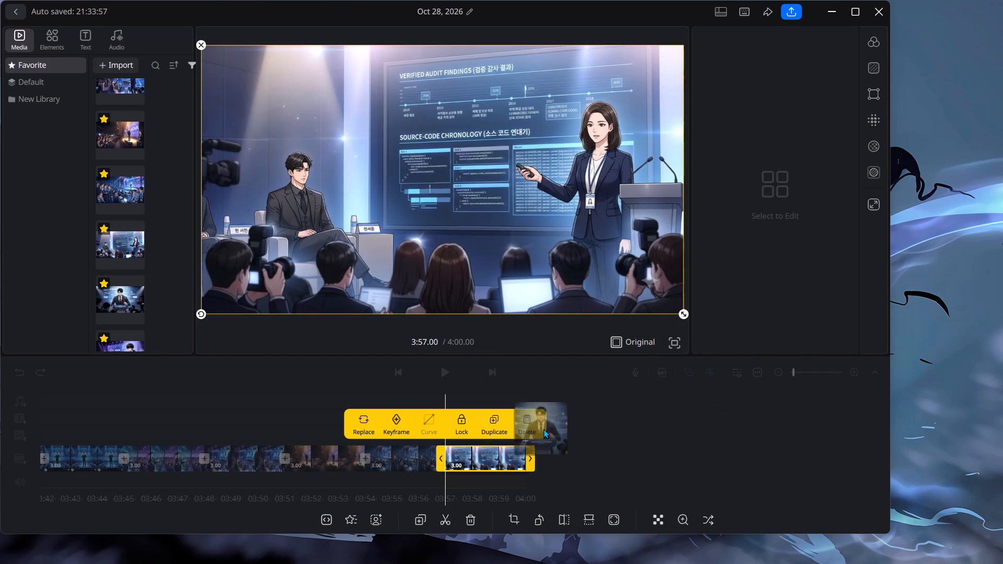
{"action": "left_click_drag", "start_coordinate": [543, 429], "coordinate": [626, 455]}
Append the hooded man speaking at the NOVA podium and the grey-haired VIP holding a folder to the main track.
{"action": "scroll", "coordinate": [210, 331], "scroll_direction": "down", "scroll_amount": 3}
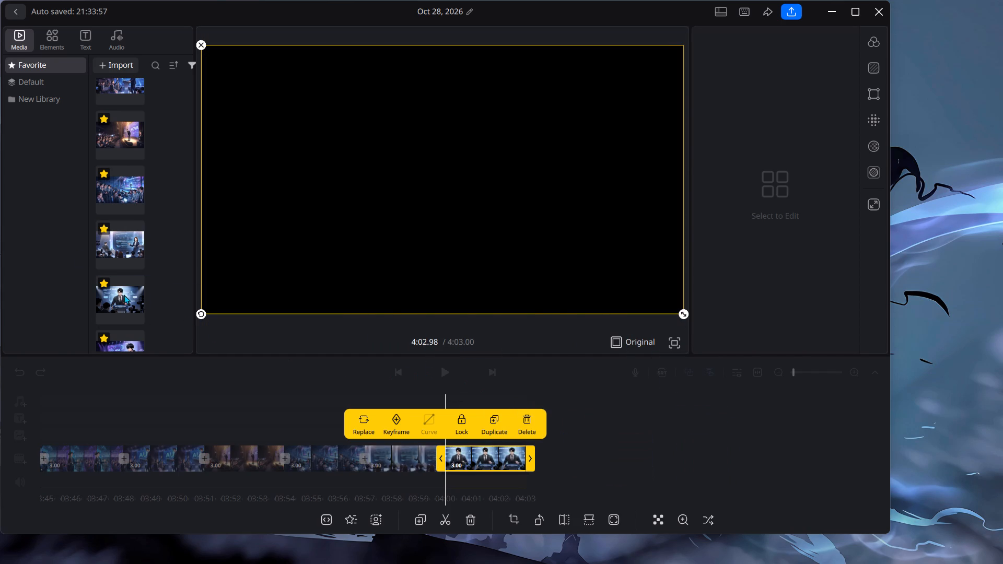
{"action": "scroll", "coordinate": [121, 293], "scroll_direction": "down", "scroll_amount": 2}
{"action": "left_click_drag", "start_coordinate": [116, 251], "coordinate": [646, 461]}
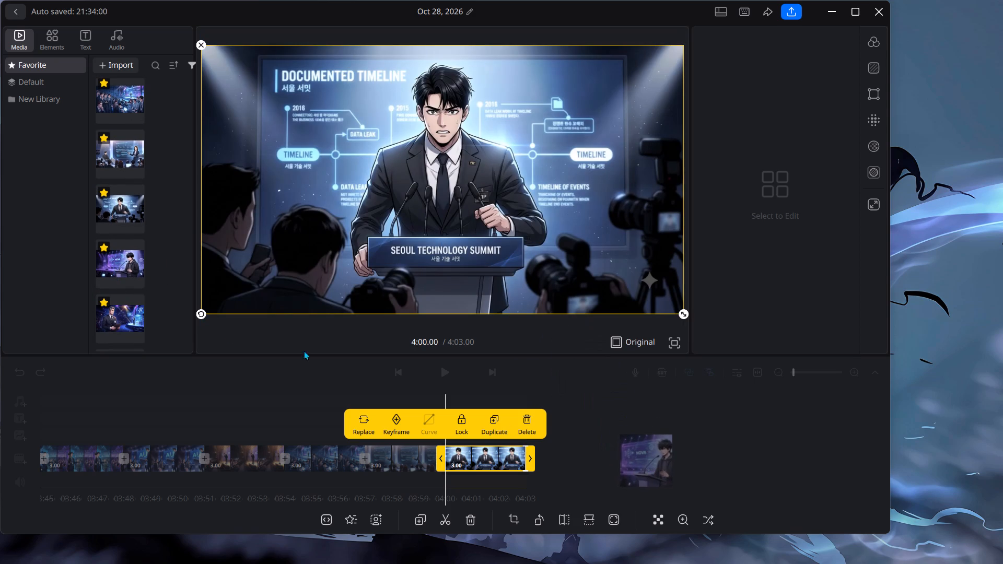
{"action": "left_click_drag", "start_coordinate": [112, 308], "coordinate": [669, 455]}
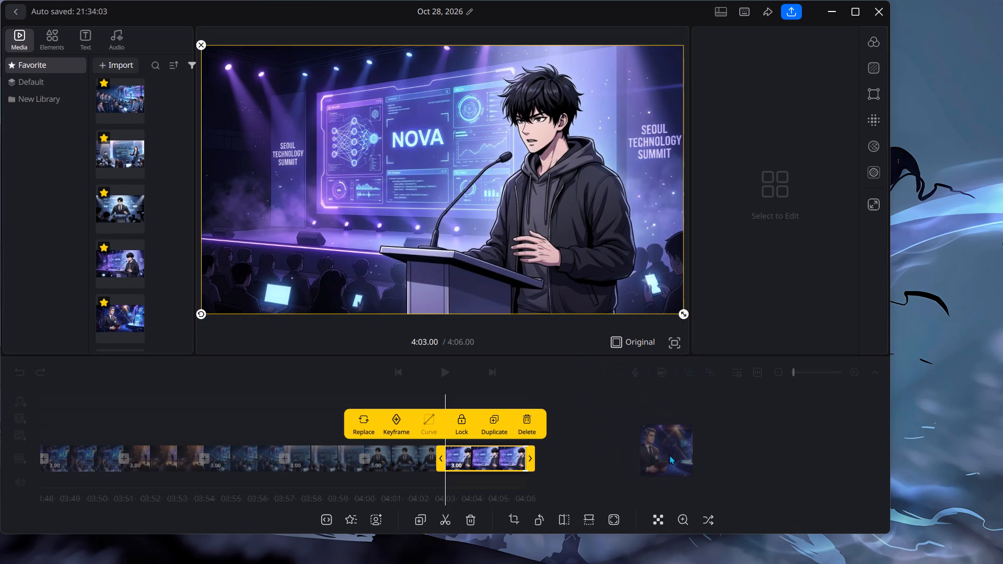
{"action": "left_click_drag", "start_coordinate": [669, 455], "coordinate": [670, 455]}
Append the two men talking in the summit lounge and the hooded man outside the summit building (89.jpg) to the main track.
{"action": "scroll", "coordinate": [119, 228], "scroll_direction": "down", "scroll_amount": 3}
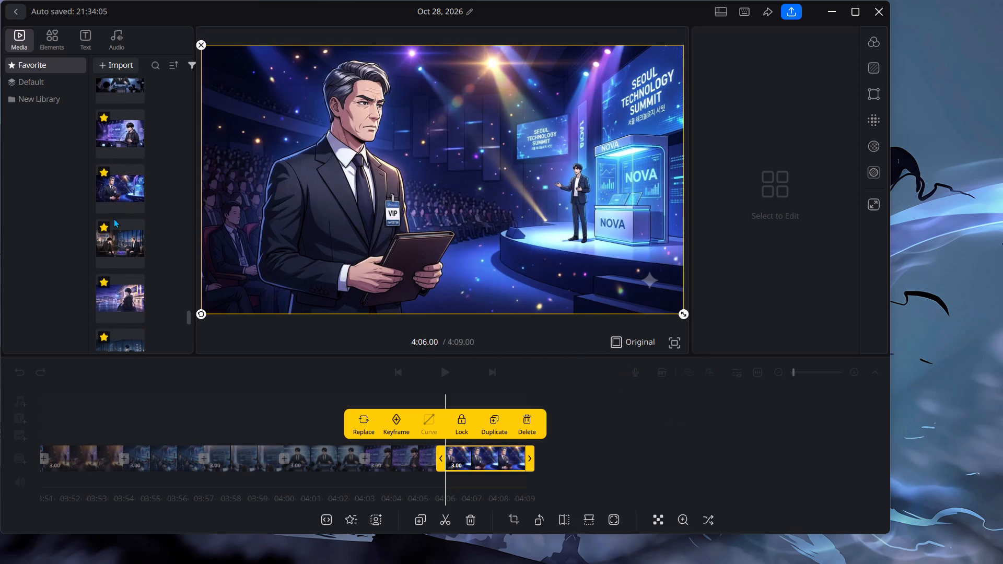
{"action": "left_click_drag", "start_coordinate": [107, 246], "coordinate": [737, 451]}
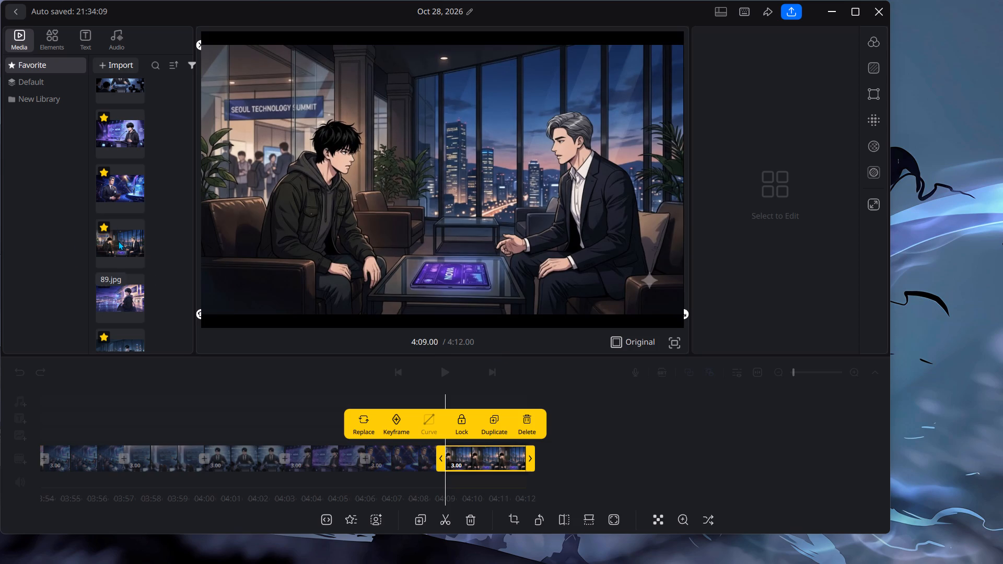
{"action": "left_click_drag", "start_coordinate": [113, 295], "coordinate": [657, 453]}
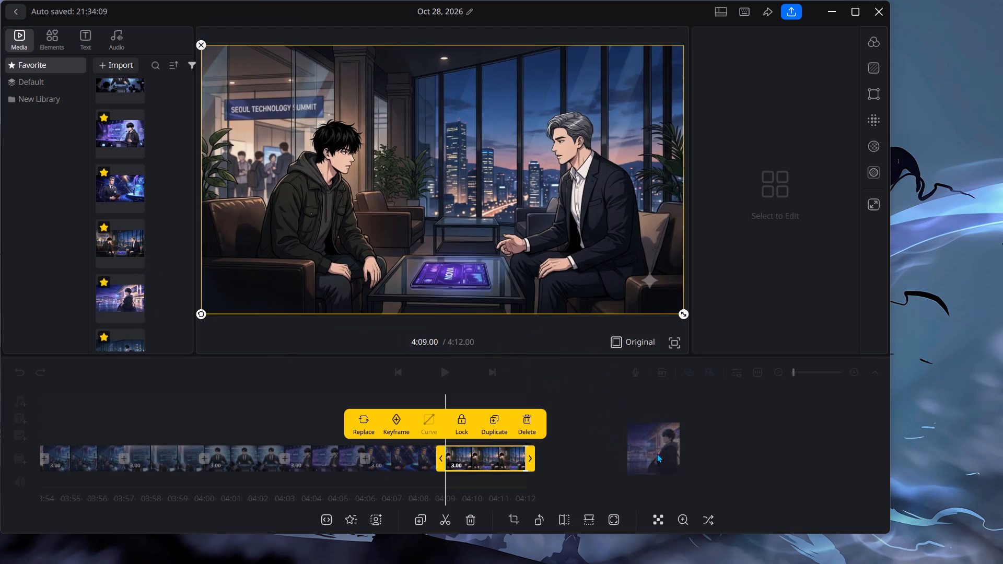
{"action": "left_click_drag", "start_coordinate": [657, 453], "coordinate": [658, 456]}
Append the suited man at his laptop in the night office and the AURA accountability boardroom meeting to the main track.
{"action": "scroll", "coordinate": [120, 232], "scroll_direction": "down", "scroll_amount": 6}
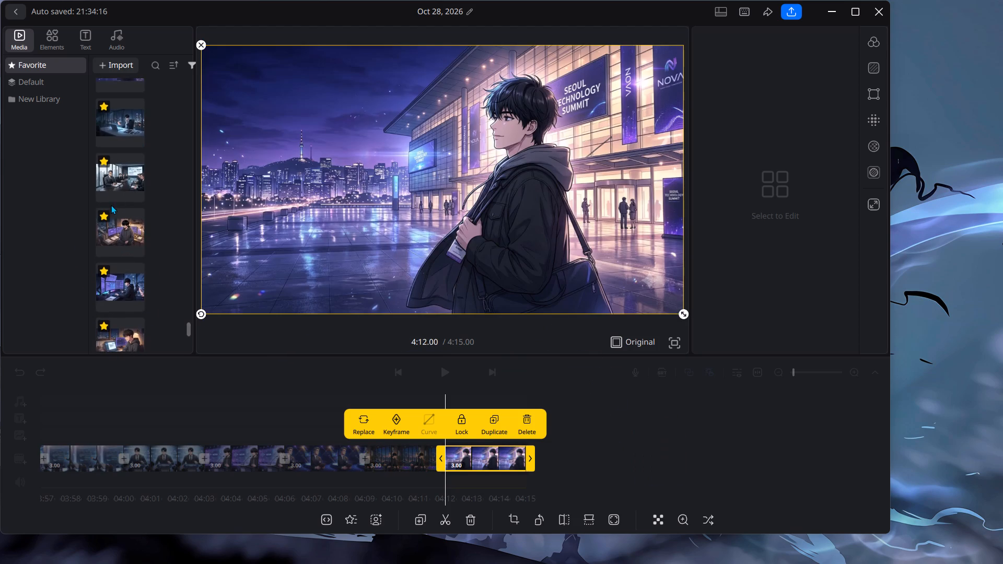
{"action": "scroll", "coordinate": [111, 192], "scroll_direction": "down", "scroll_amount": 8}
{"action": "scroll", "coordinate": [107, 184], "scroll_direction": "up", "scroll_amount": 1}
{"action": "scroll", "coordinate": [107, 184], "scroll_direction": "down", "scroll_amount": 18}
{"action": "scroll", "coordinate": [110, 191], "scroll_direction": "up", "scroll_amount": 5}
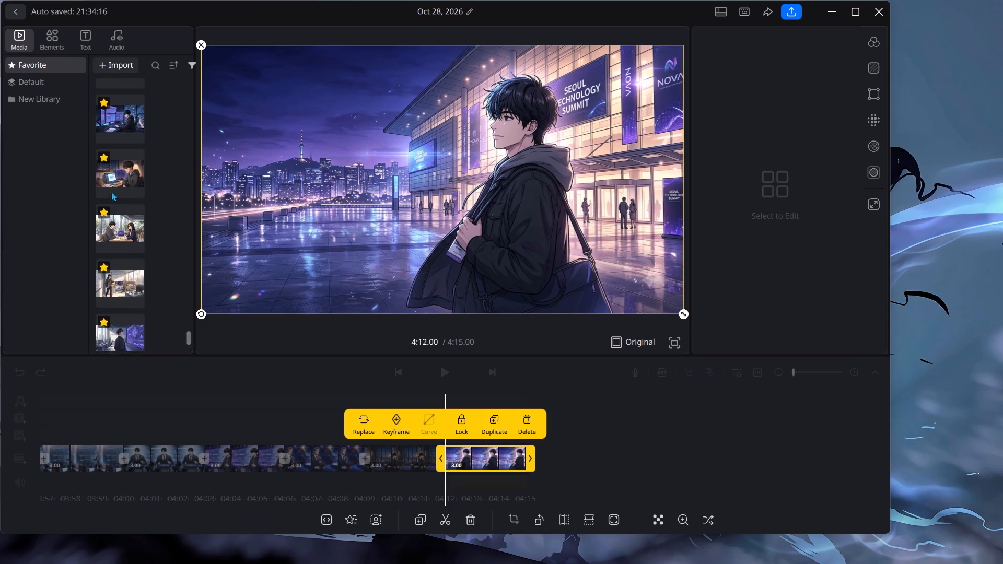
{"action": "scroll", "coordinate": [111, 192], "scroll_direction": "up", "scroll_amount": 12}
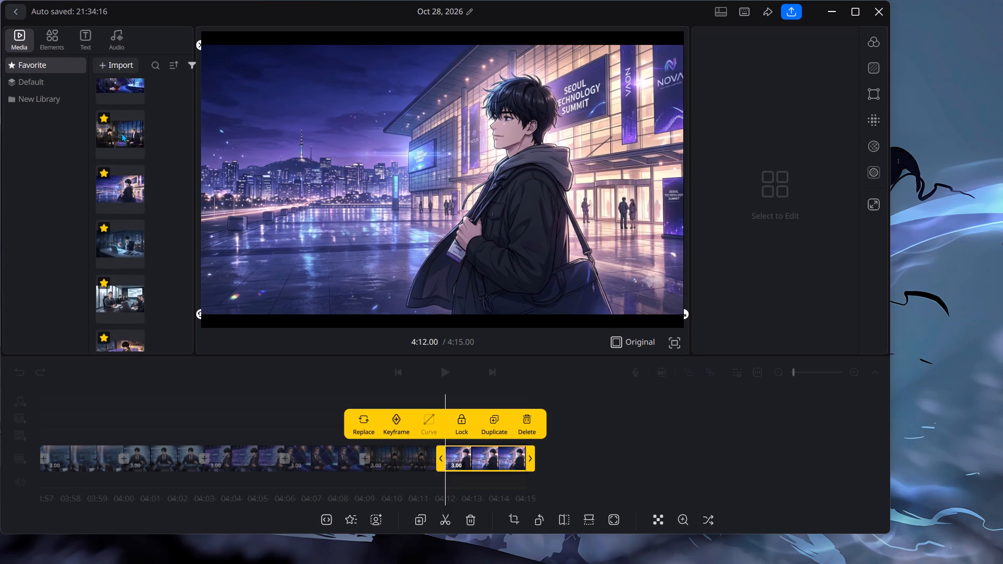
{"action": "left_click_drag", "start_coordinate": [113, 240], "coordinate": [321, 272]}
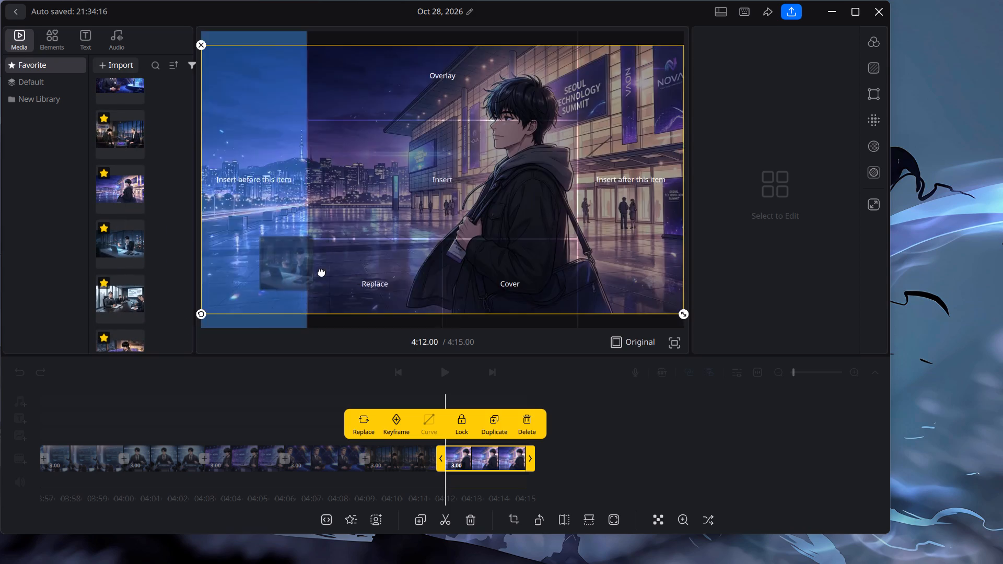
{"action": "left_click_drag", "start_coordinate": [321, 272], "coordinate": [667, 455]}
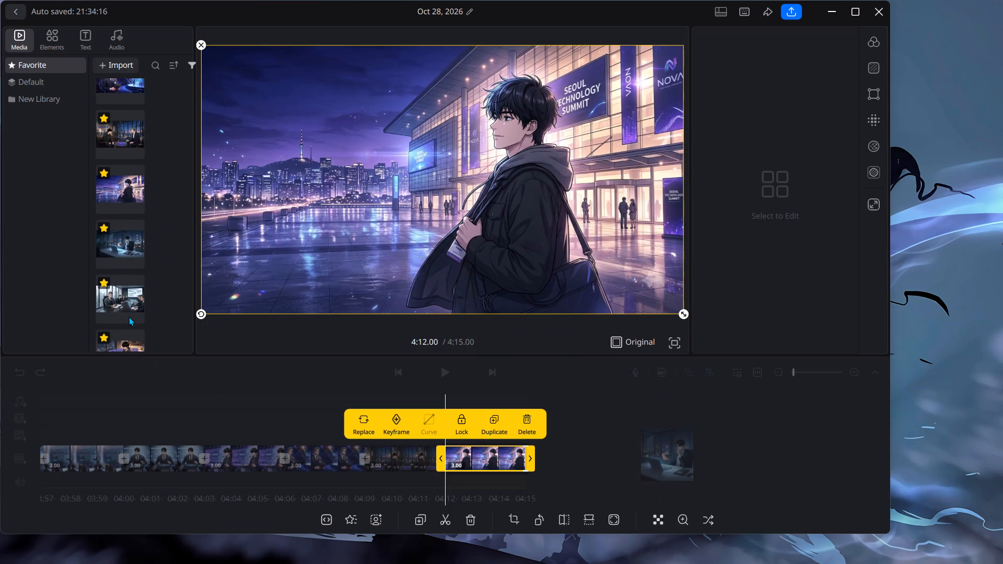
{"action": "left_click_drag", "start_coordinate": [115, 293], "coordinate": [556, 337]}
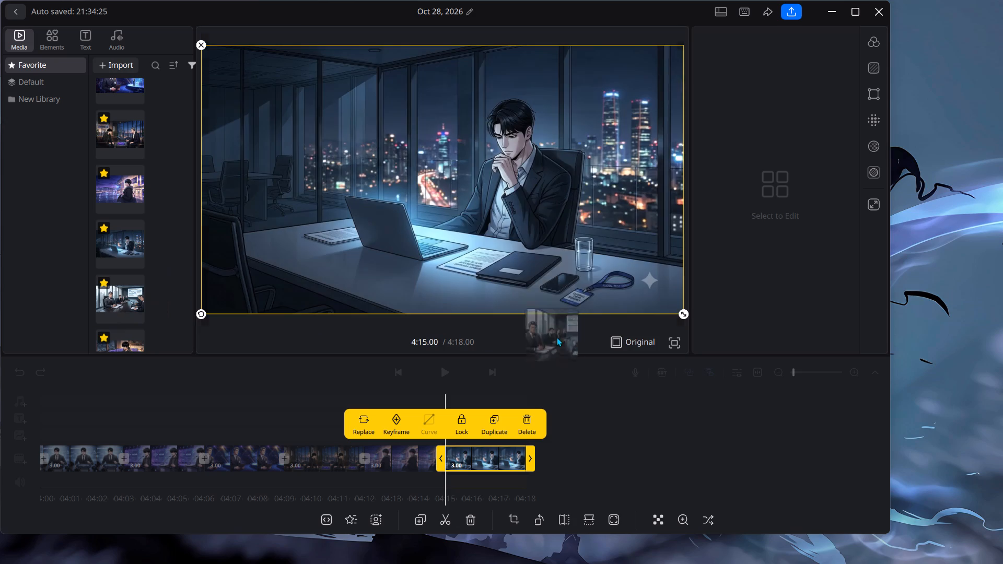
{"action": "left_click_drag", "start_coordinate": [556, 337], "coordinate": [672, 451]}
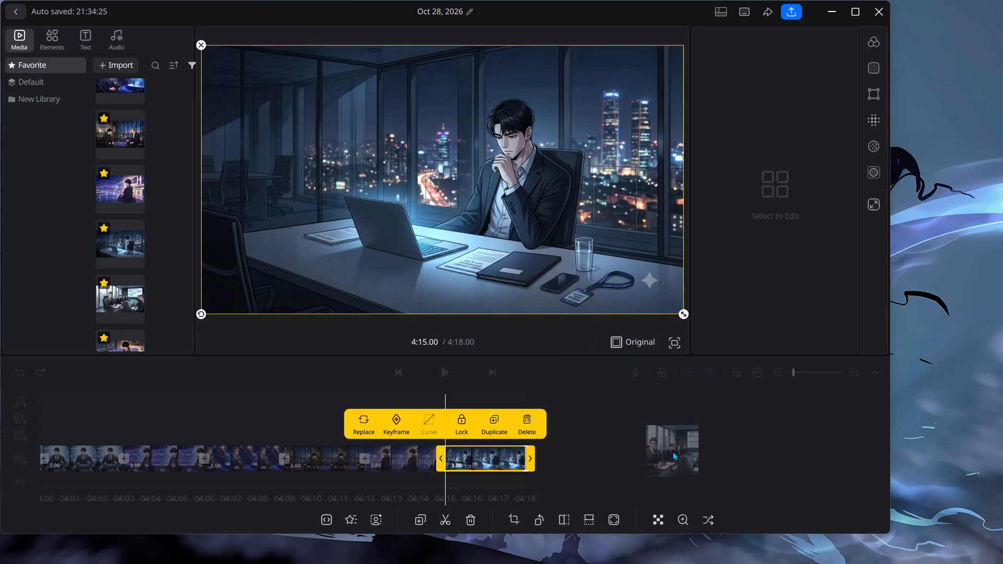
Append the man at the warm-lit desk with purple monitors and the hooded man typing before NOVA monitors to the main track.
{"action": "scroll", "coordinate": [119, 312], "scroll_direction": "down", "scroll_amount": 3}
{"action": "left_click_drag", "start_coordinate": [122, 238], "coordinate": [195, 240]}
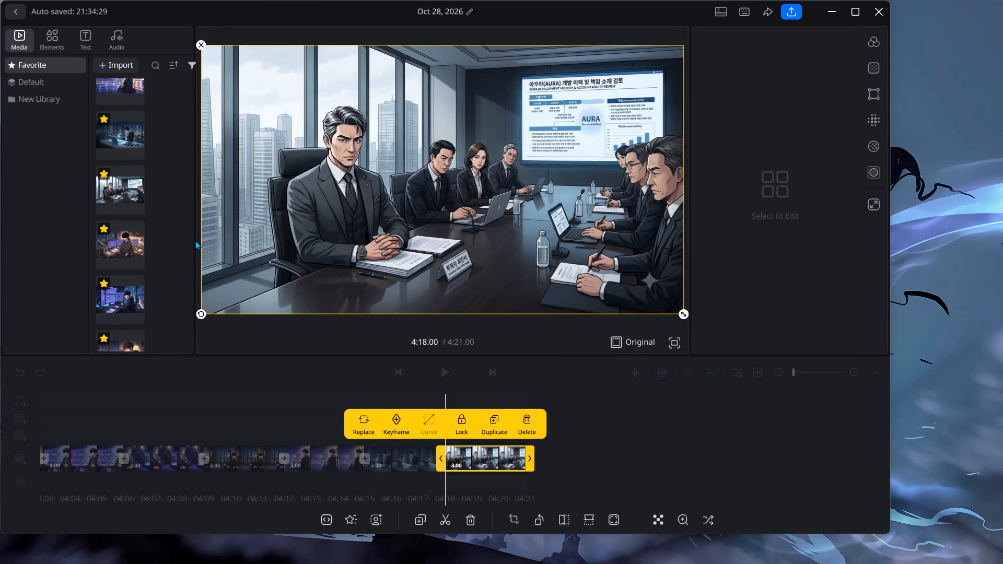
{"action": "left_click_drag", "start_coordinate": [195, 240], "coordinate": [662, 459]}
{"action": "left_click_drag", "start_coordinate": [125, 302], "coordinate": [188, 306]}
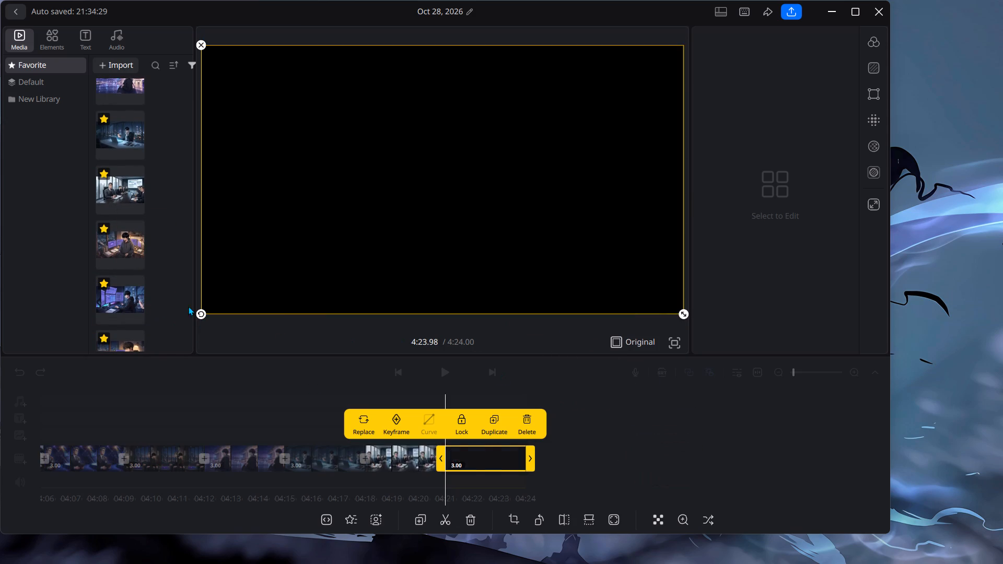
{"action": "left_click_drag", "start_coordinate": [188, 306], "coordinate": [754, 464]}
Append the hooded man smiling at a laptop message and the café meeting with the dark-haired woman to the main track.
{"action": "scroll", "coordinate": [116, 273], "scroll_direction": "down", "scroll_amount": 3}
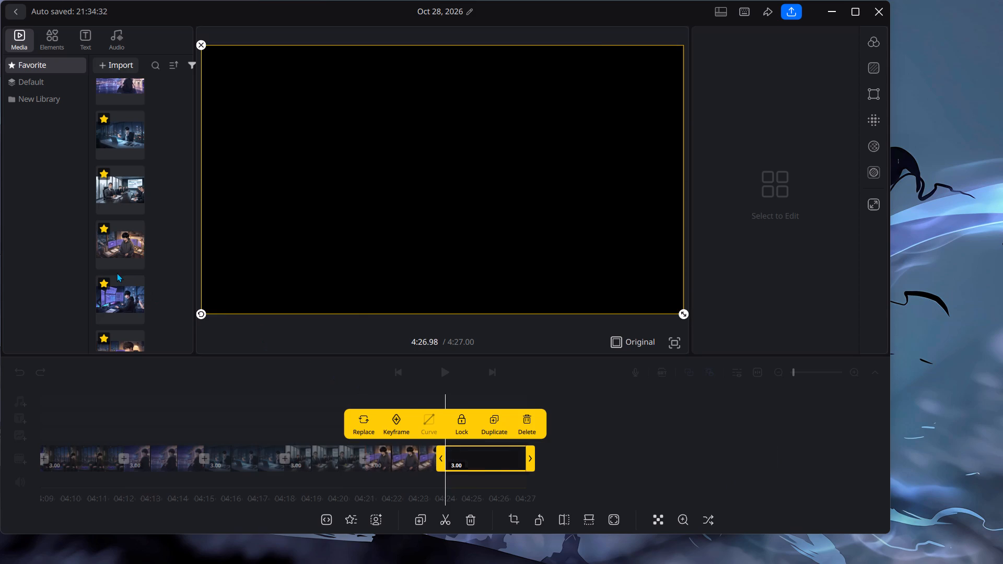
{"action": "scroll", "coordinate": [119, 271], "scroll_direction": "down", "scroll_amount": 4}
{"action": "left_click_drag", "start_coordinate": [116, 207], "coordinate": [808, 447]}
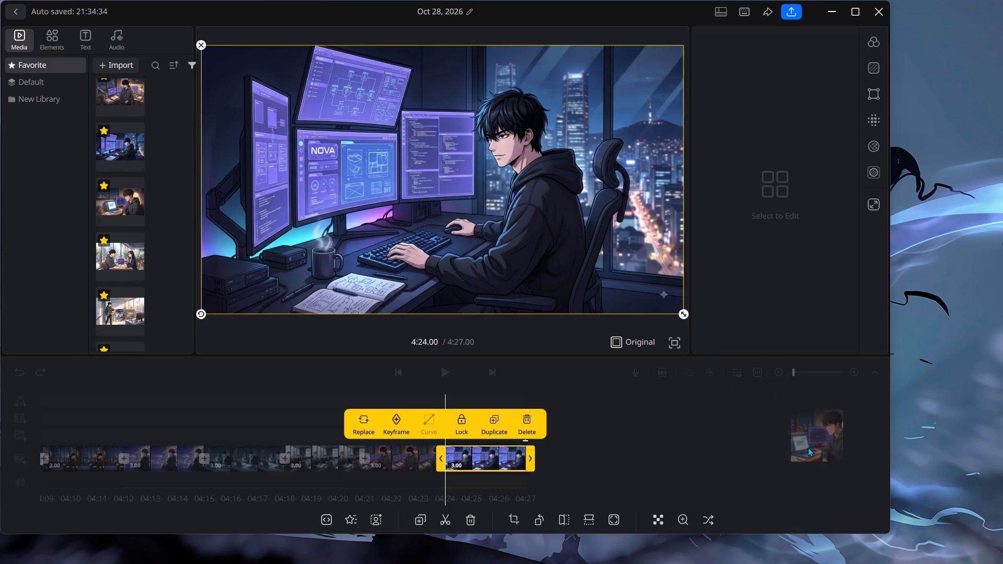
{"action": "left_click_drag", "start_coordinate": [808, 447], "coordinate": [784, 455]}
{"action": "left_click_drag", "start_coordinate": [121, 255], "coordinate": [734, 407]}
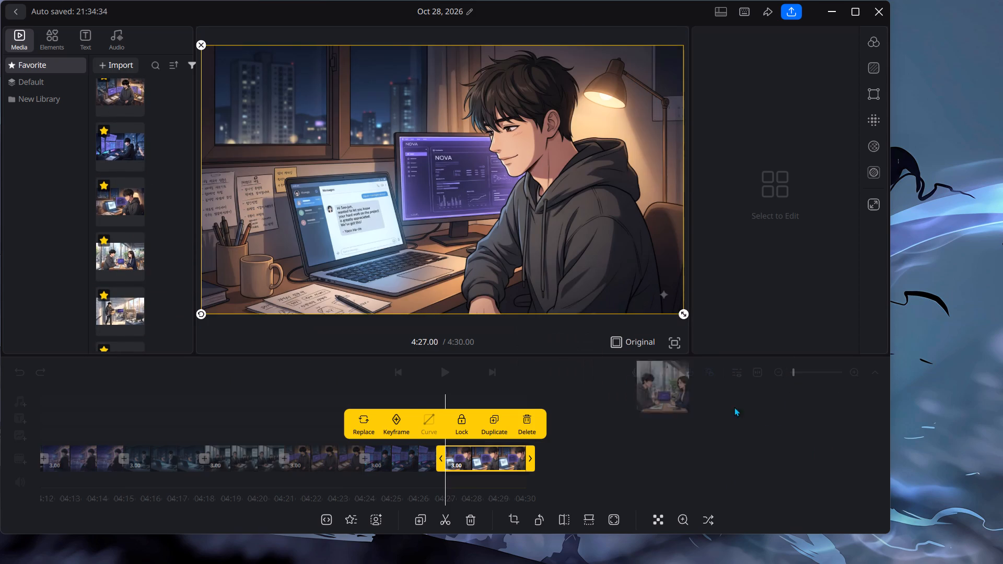
{"action": "left_click_drag", "start_coordinate": [734, 407], "coordinate": [759, 464]}
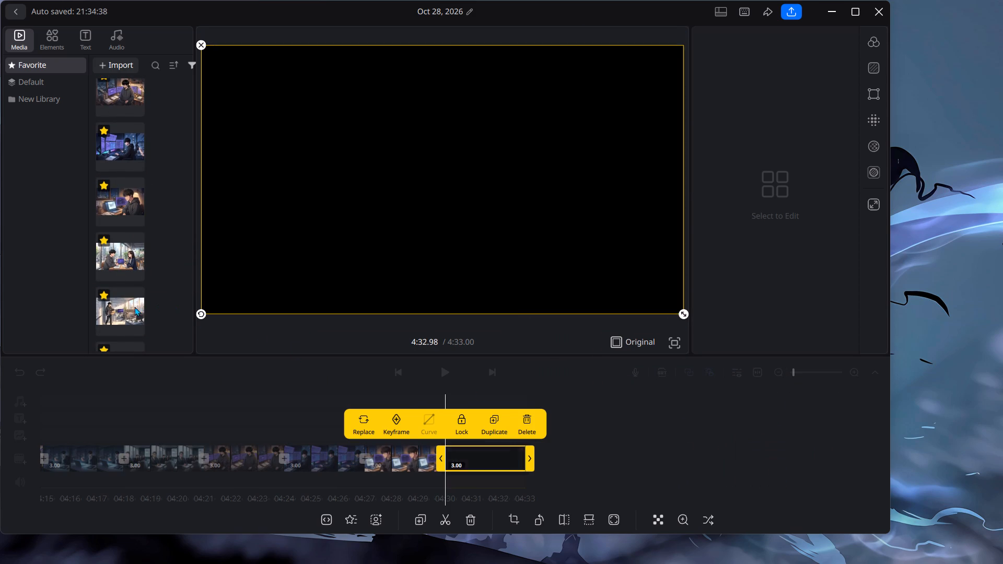
Append the hooded man carrying a box through the NOVA office and the man facing the large NOVA wall display to the main track.
{"action": "left_click_drag", "start_coordinate": [91, 308], "coordinate": [505, 355]}
{"action": "left_click_drag", "start_coordinate": [108, 313], "coordinate": [621, 373]}
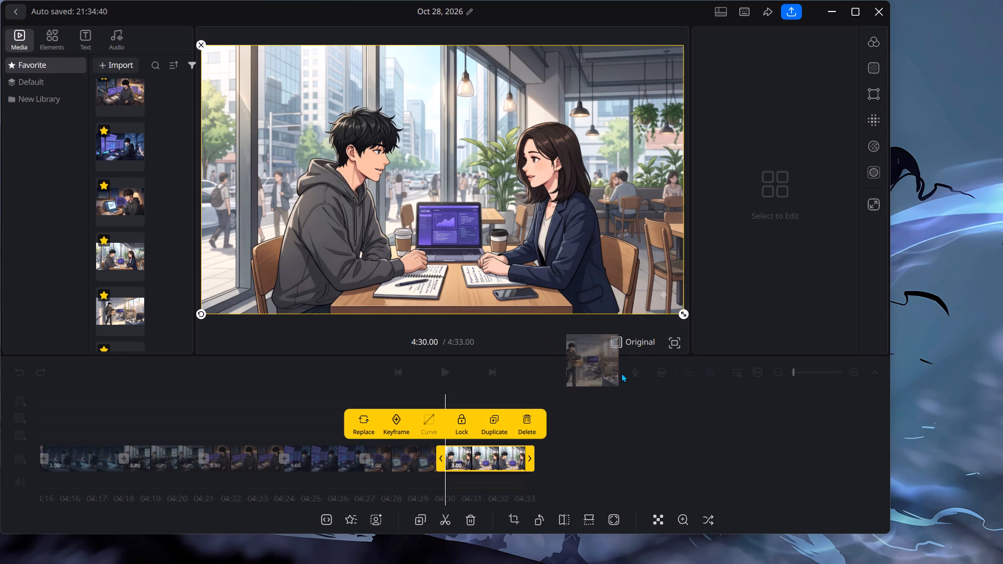
{"action": "left_click_drag", "start_coordinate": [621, 373], "coordinate": [657, 474]}
{"action": "scroll", "coordinate": [106, 242], "scroll_direction": "down", "scroll_amount": 6}
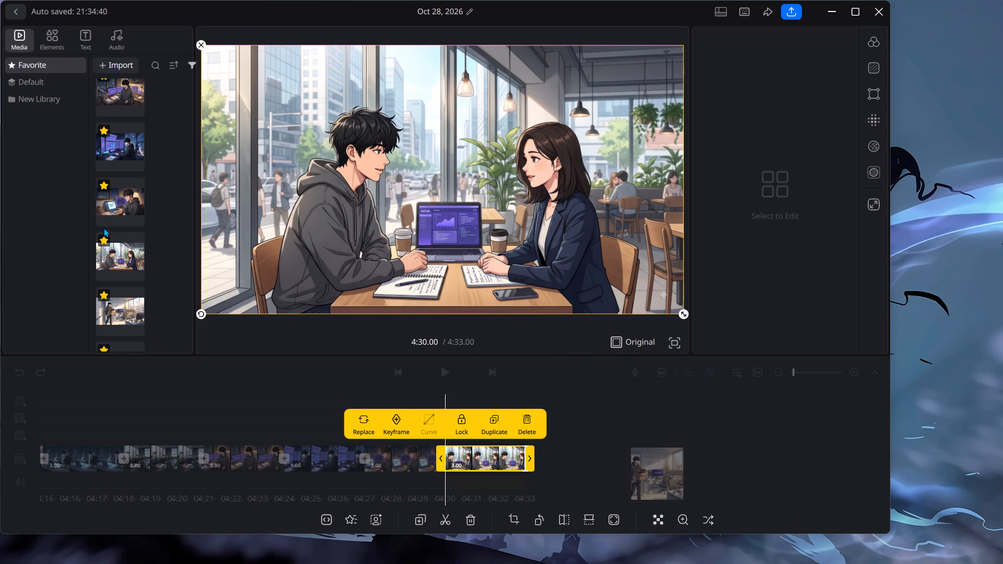
{"action": "scroll", "coordinate": [103, 228], "scroll_direction": "down", "scroll_amount": 3}
{"action": "left_click_drag", "start_coordinate": [112, 211], "coordinate": [651, 335]}
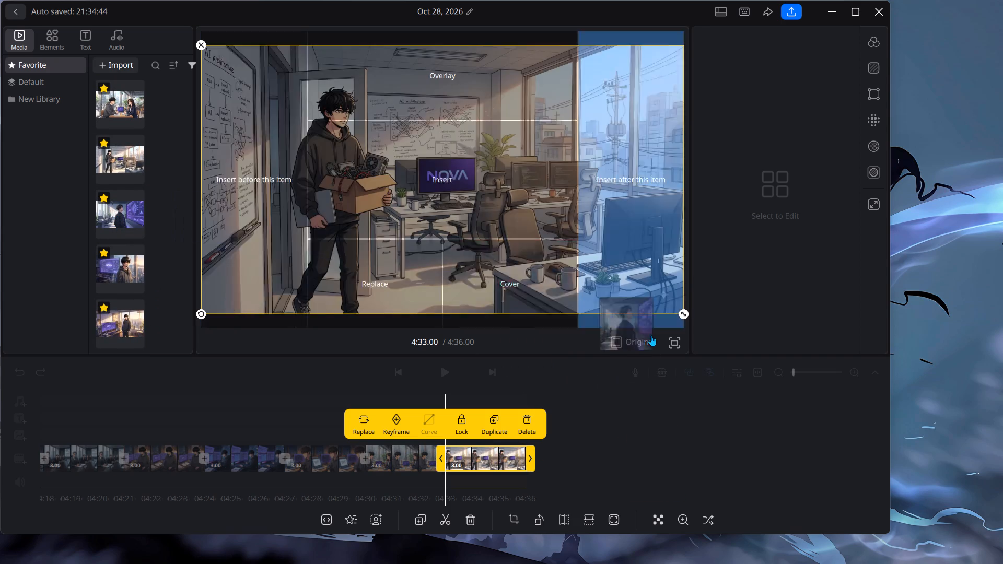
{"action": "left_click_drag", "start_coordinate": [651, 335], "coordinate": [706, 460]}
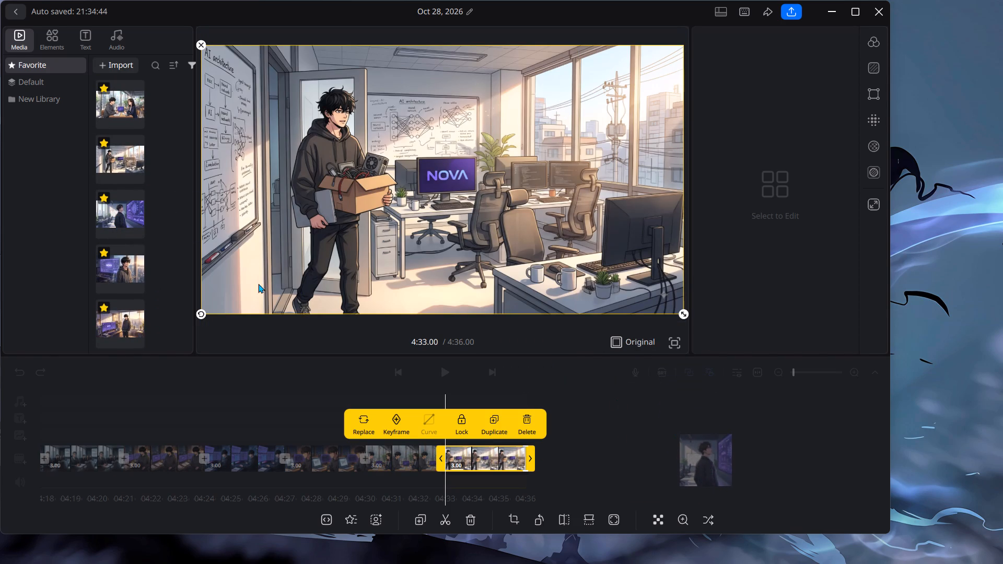
Append the coated man beside the purple screen and the hooded man standing in the sunlit NOVA home office to the main track.
{"action": "left_click_drag", "start_coordinate": [103, 265], "coordinate": [664, 461]}
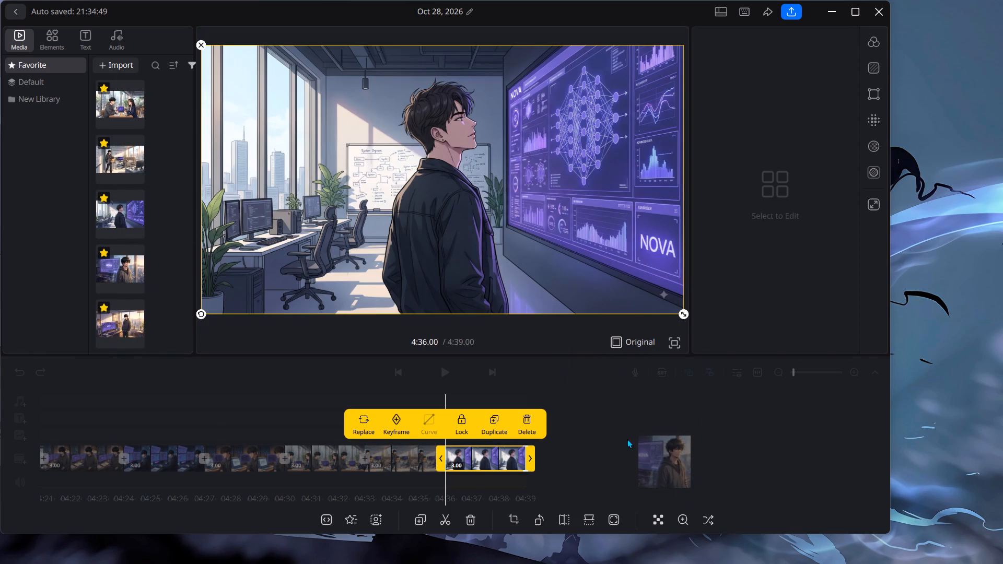
{"action": "left_click_drag", "start_coordinate": [117, 309], "coordinate": [668, 455]}
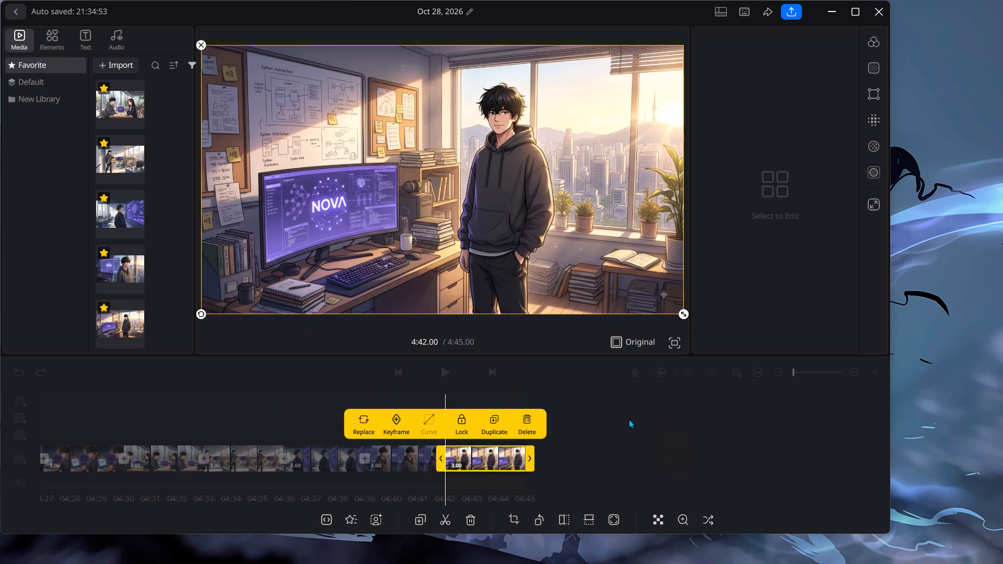
{"action": "scroll", "coordinate": [416, 451], "scroll_direction": "up", "scroll_amount": 10}
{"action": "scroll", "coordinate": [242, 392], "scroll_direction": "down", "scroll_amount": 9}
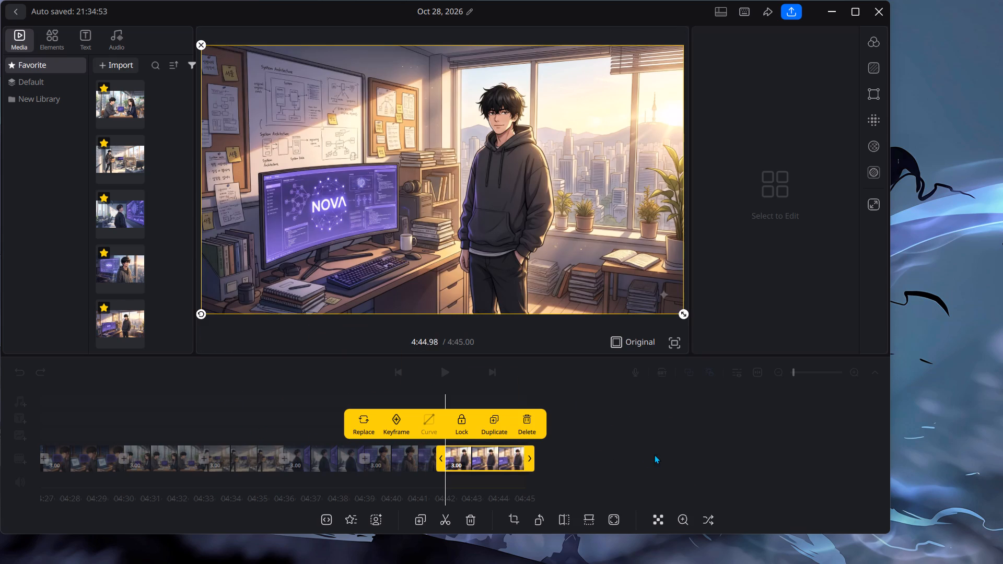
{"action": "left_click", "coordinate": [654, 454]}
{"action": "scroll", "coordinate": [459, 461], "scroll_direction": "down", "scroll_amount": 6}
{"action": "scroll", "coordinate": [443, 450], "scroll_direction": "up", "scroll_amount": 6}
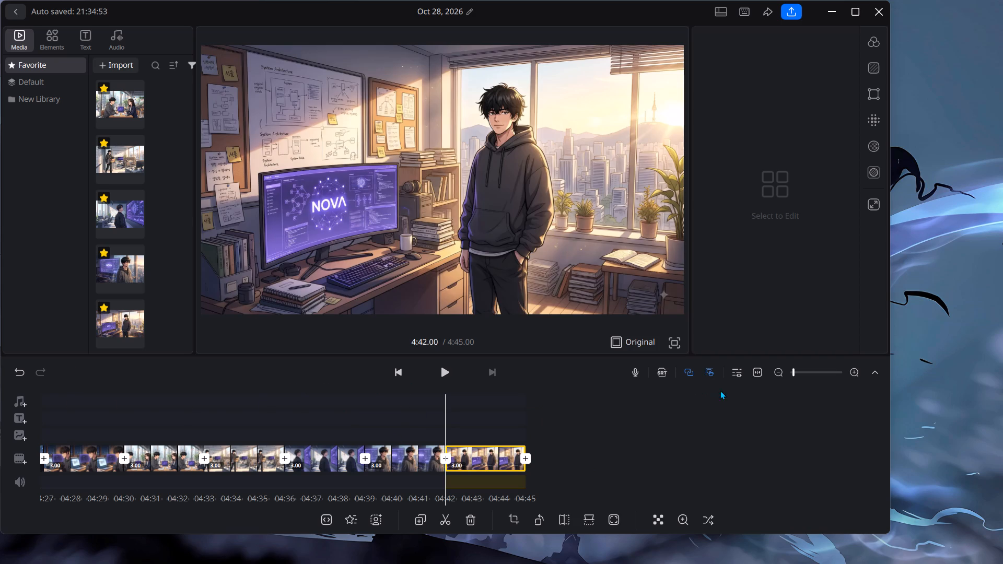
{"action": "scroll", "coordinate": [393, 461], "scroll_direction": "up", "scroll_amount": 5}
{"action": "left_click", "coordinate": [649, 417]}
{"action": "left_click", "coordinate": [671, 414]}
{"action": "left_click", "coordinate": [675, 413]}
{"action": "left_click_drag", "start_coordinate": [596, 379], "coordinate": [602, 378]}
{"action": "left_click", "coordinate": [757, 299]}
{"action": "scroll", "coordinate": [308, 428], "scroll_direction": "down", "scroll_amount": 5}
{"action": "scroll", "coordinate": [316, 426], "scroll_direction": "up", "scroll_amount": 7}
Open the Your Music section of the audio library.
{"action": "left_click", "coordinate": [113, 33]}
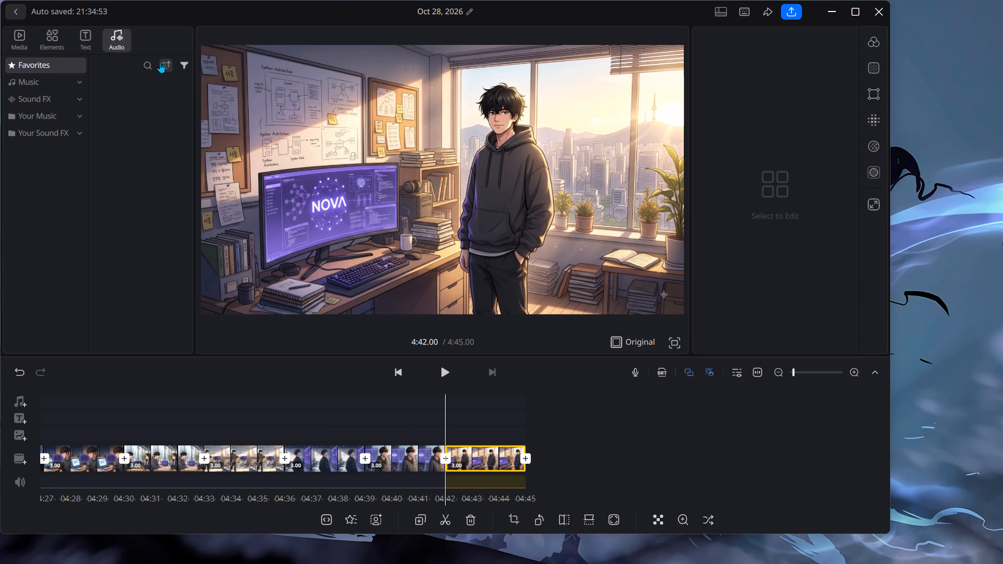
{"action": "left_click", "coordinate": [56, 119]}
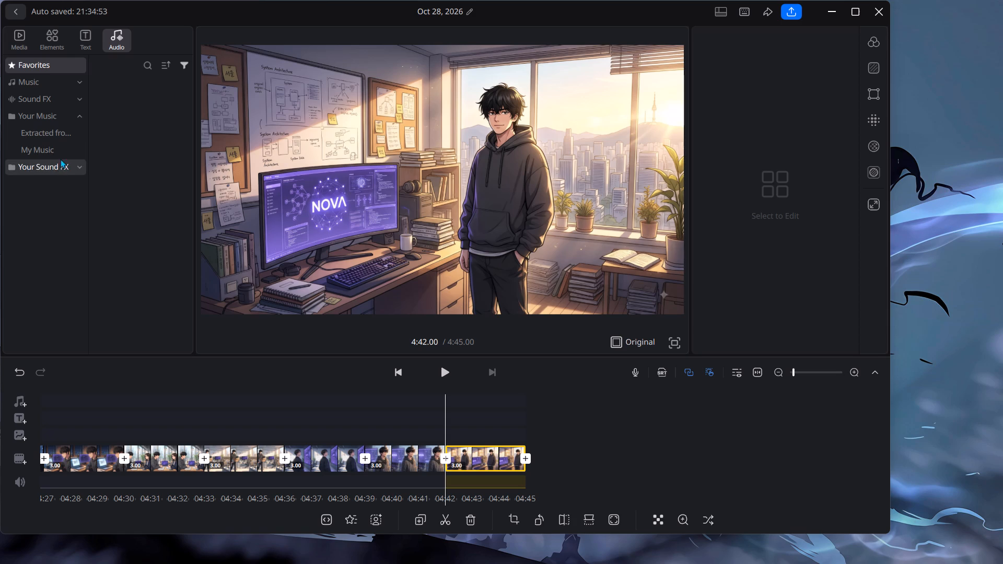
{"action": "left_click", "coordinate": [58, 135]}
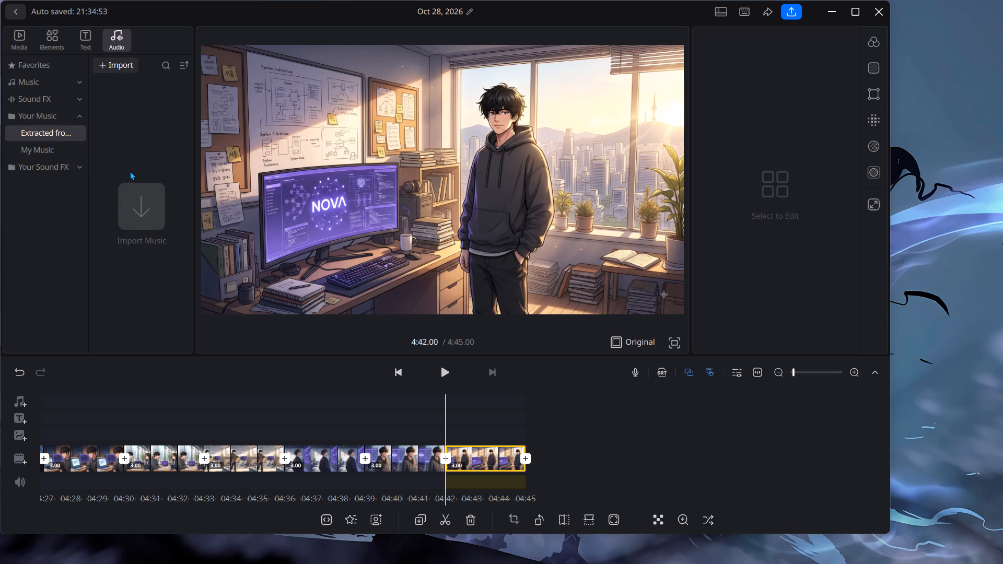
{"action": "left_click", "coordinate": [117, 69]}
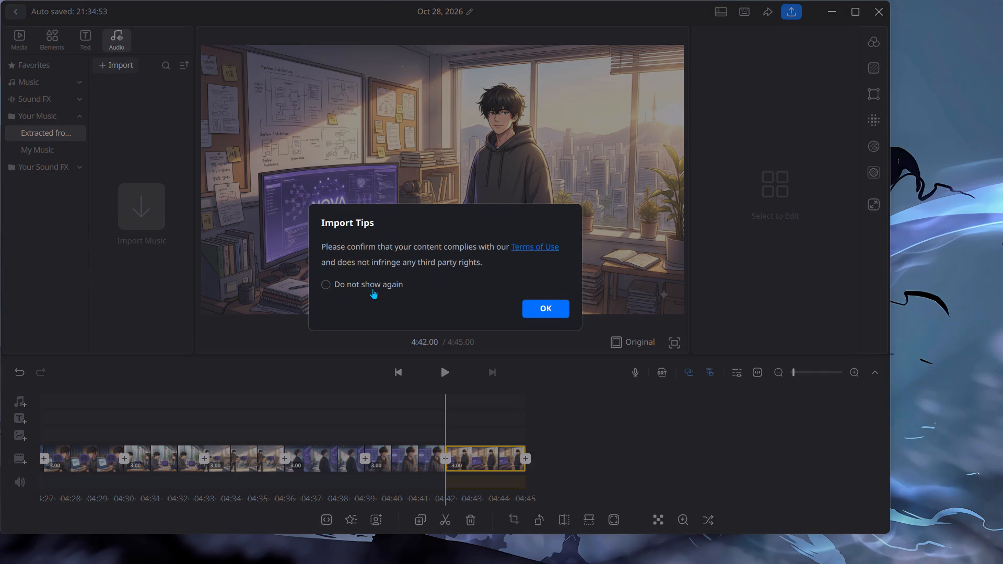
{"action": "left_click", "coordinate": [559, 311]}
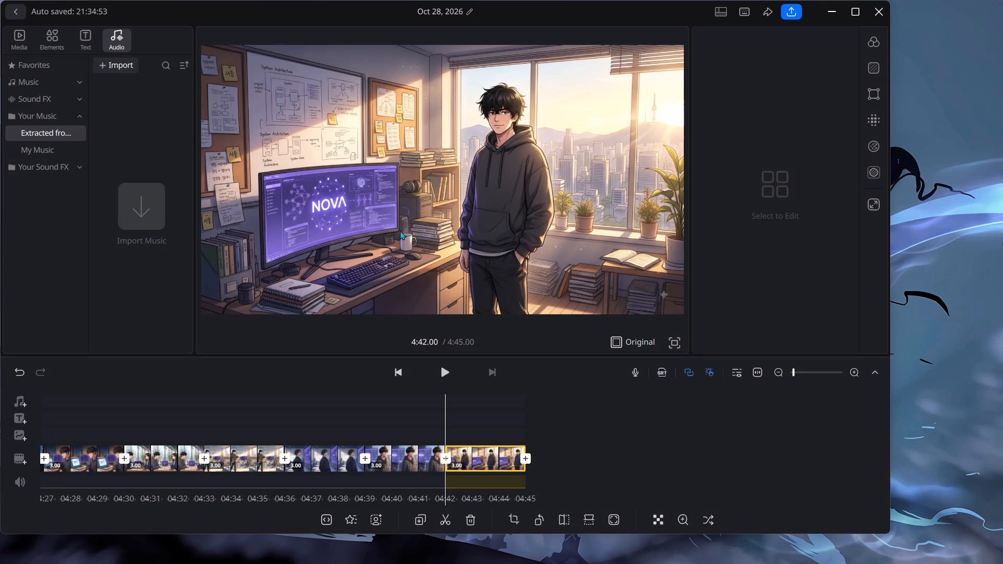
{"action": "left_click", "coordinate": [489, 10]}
Import the audio file trimmed_3 from D:\script\grow\New folder into My Music.
{"action": "left_click", "coordinate": [53, 116]}
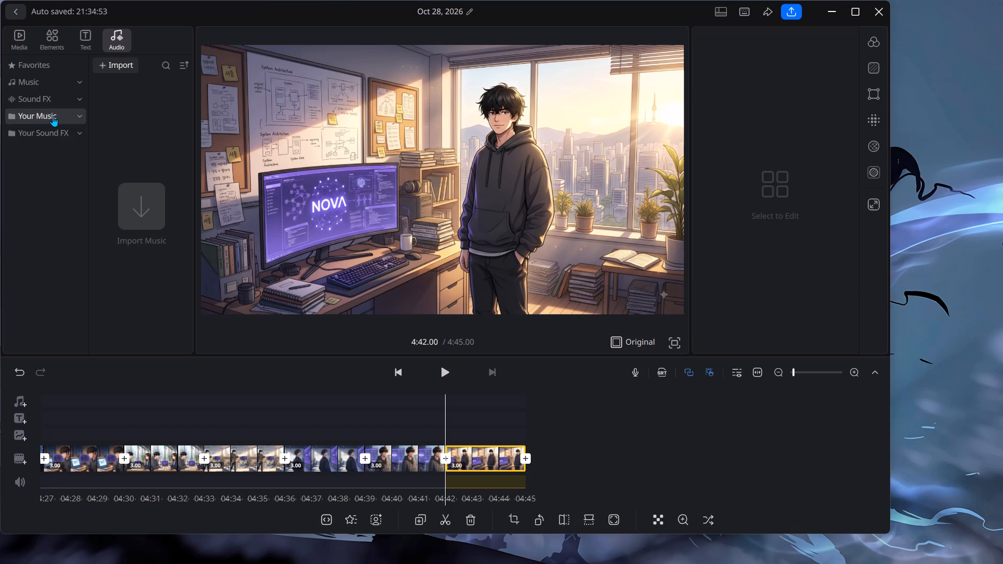
{"action": "left_click", "coordinate": [53, 116]}
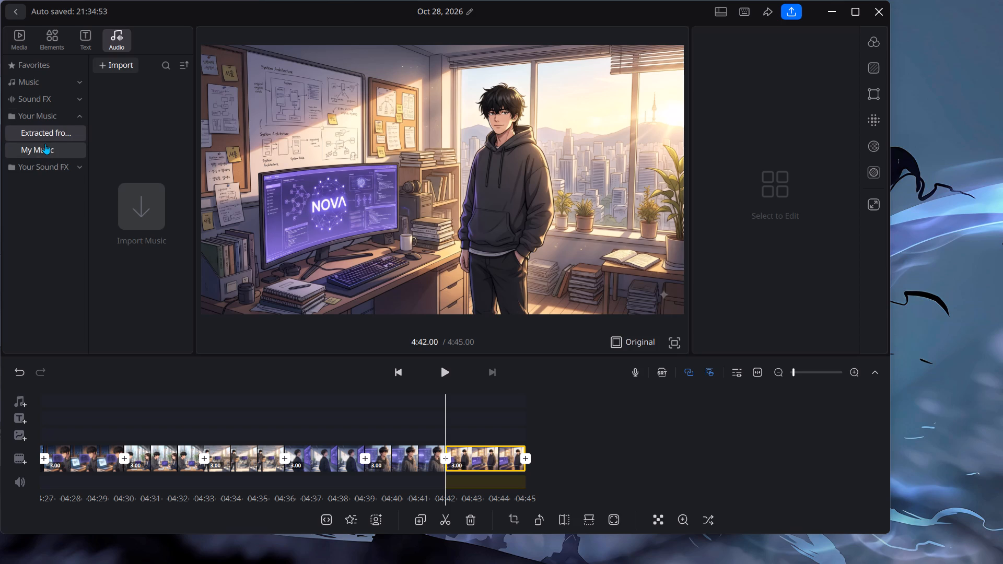
{"action": "left_click", "coordinate": [45, 144]}
{"action": "left_click", "coordinate": [115, 62]}
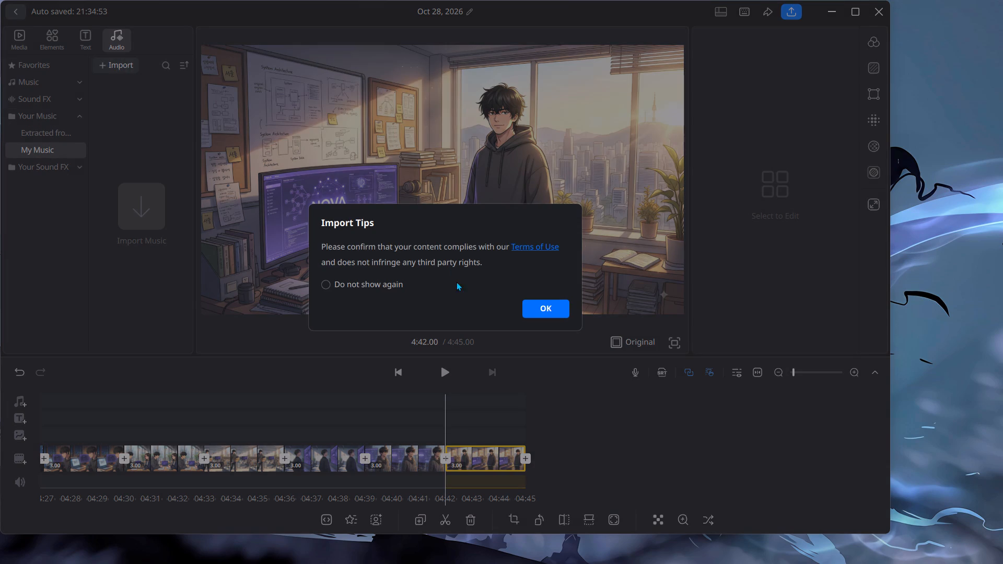
{"action": "left_click_drag", "start_coordinate": [368, 275], "coordinate": [376, 278]}
{"action": "left_click", "coordinate": [556, 307]}
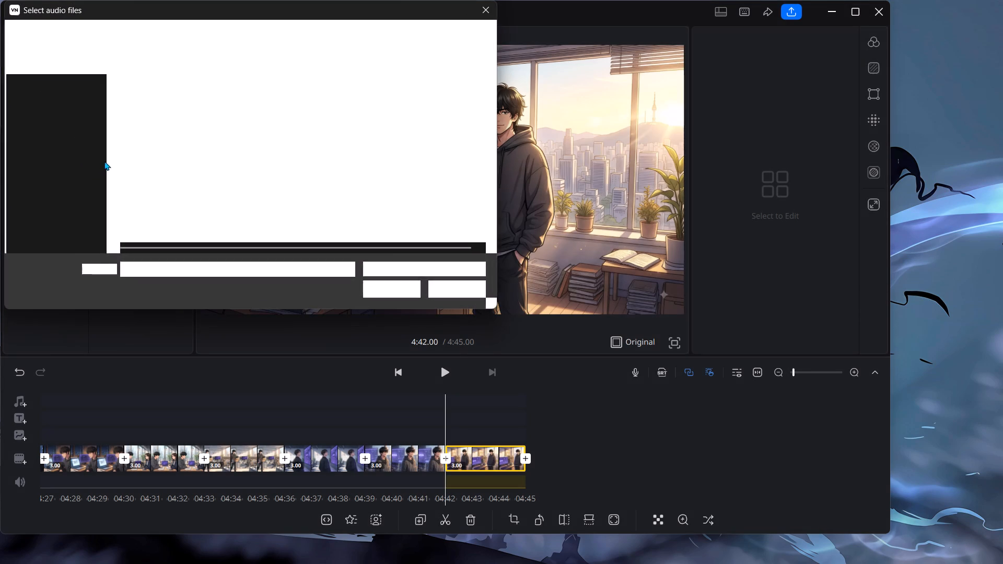
{"action": "scroll", "coordinate": [71, 209], "scroll_direction": "down", "scroll_amount": 2}
{"action": "left_click", "coordinate": [73, 192]}
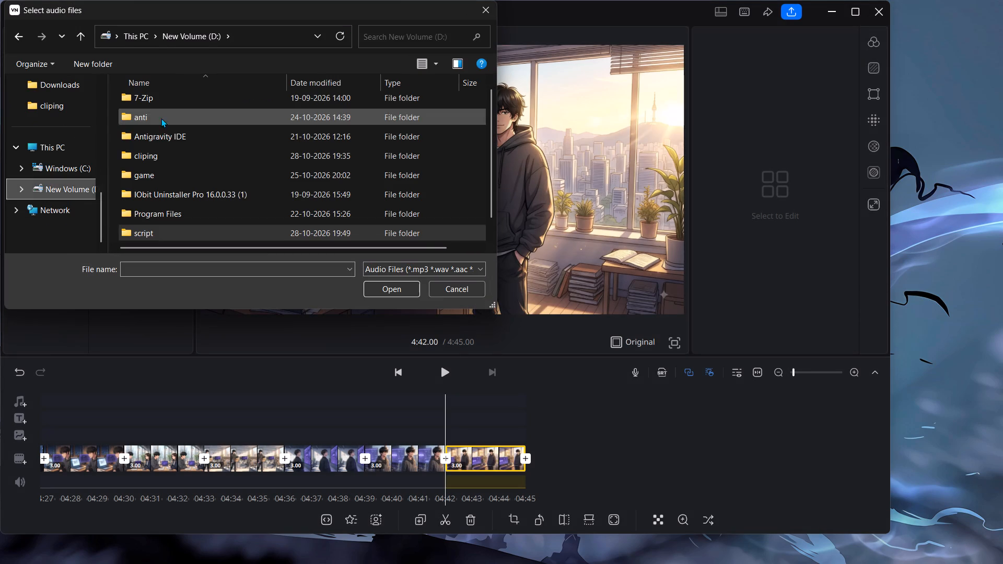
{"action": "double_click", "coordinate": [162, 230]}
{"action": "left_click", "coordinate": [182, 124]}
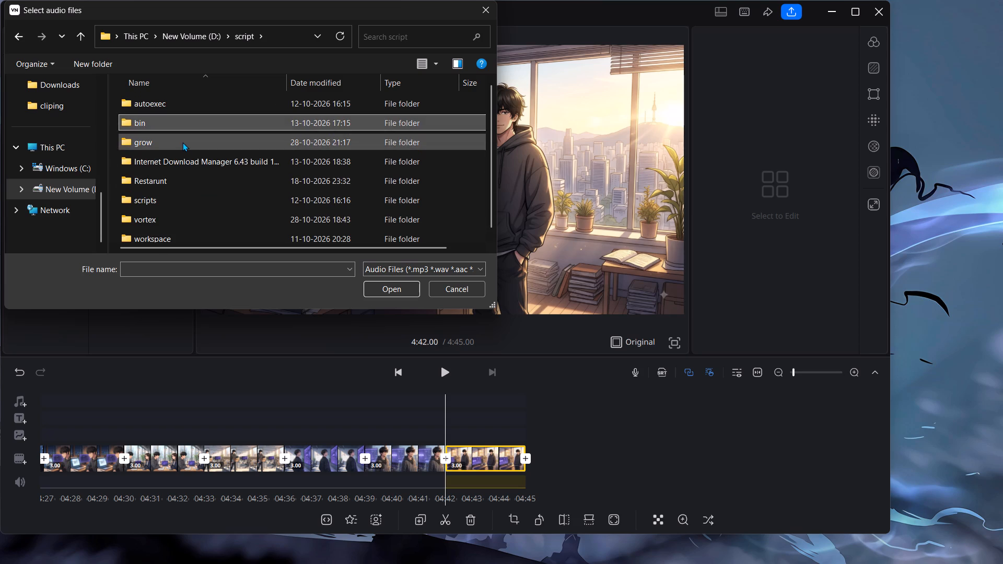
{"action": "double_click", "coordinate": [182, 142]}
{"action": "double_click", "coordinate": [243, 101]}
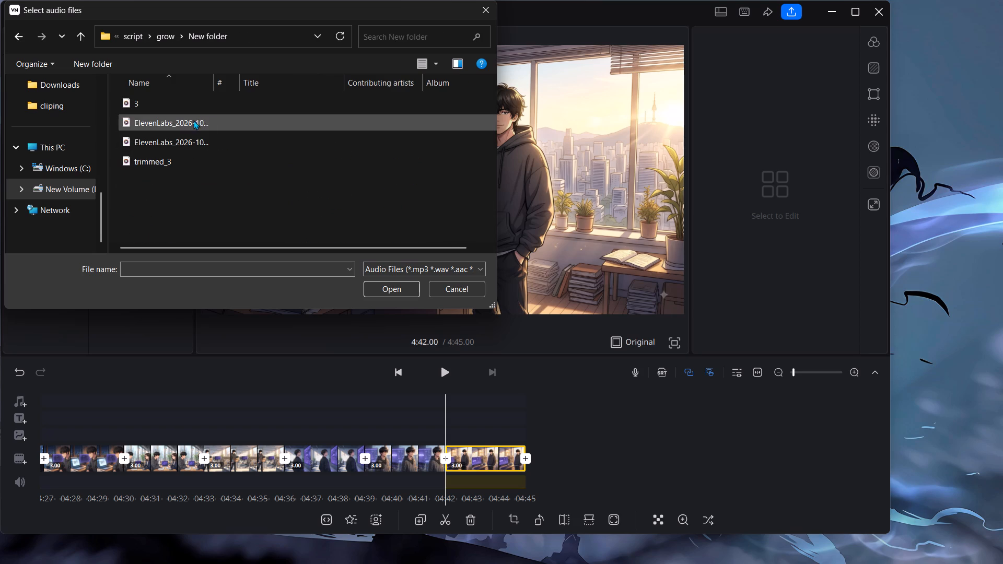
{"action": "left_click", "coordinate": [173, 161]}
{"action": "left_click", "coordinate": [396, 288]}
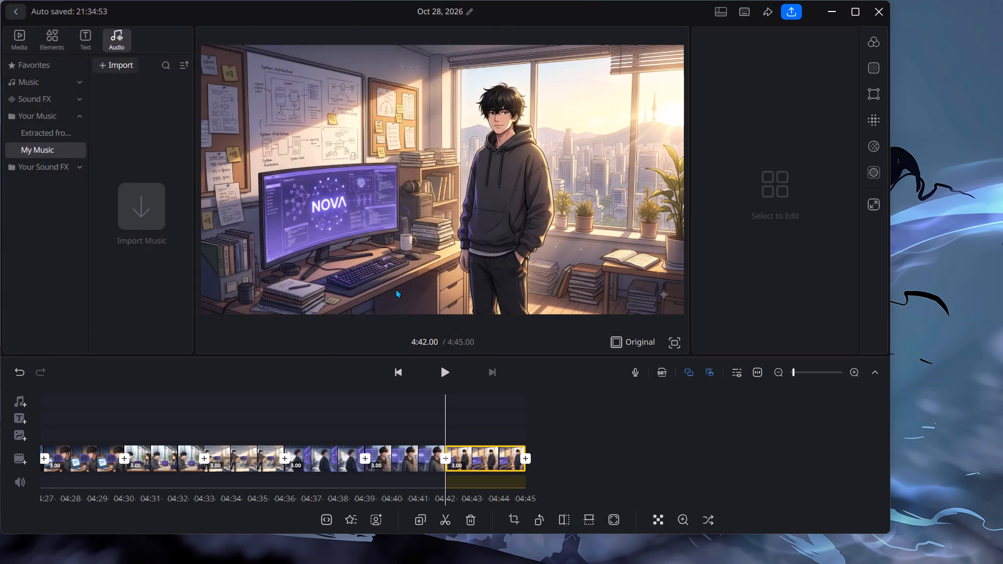
Add trimmed_3 to the audio track with the playhead at the very start of the timeline, 0:00.00.
{"action": "scroll", "coordinate": [202, 387], "scroll_direction": "down", "scroll_amount": 2}
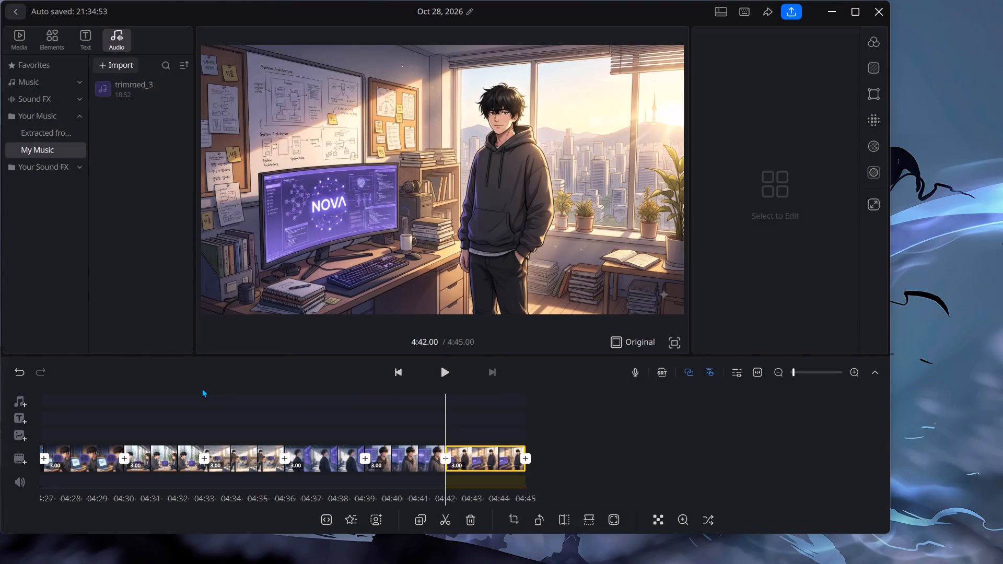
{"action": "scroll", "coordinate": [202, 388], "scroll_direction": "down", "scroll_amount": 3}
{"action": "scroll", "coordinate": [438, 404], "scroll_direction": "up", "scroll_amount": 3}
{"action": "left_click_drag", "start_coordinate": [189, 405], "coordinate": [107, 412]}
{"action": "left_click_drag", "start_coordinate": [99, 412], "coordinate": [541, 434]}
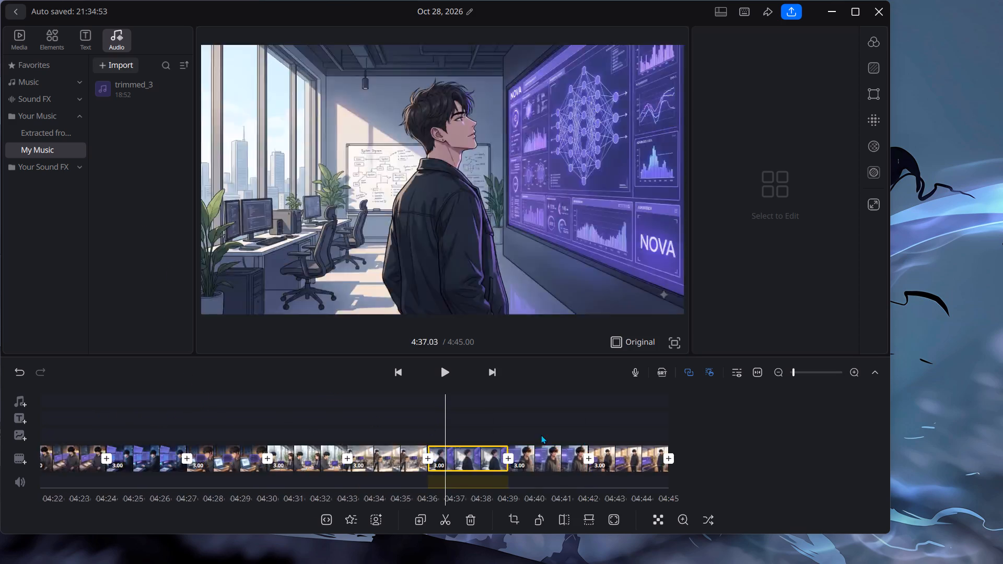
{"action": "left_click_drag", "start_coordinate": [541, 434], "coordinate": [778, 439]}
{"action": "left_click_drag", "start_coordinate": [118, 412], "coordinate": [721, 428]}
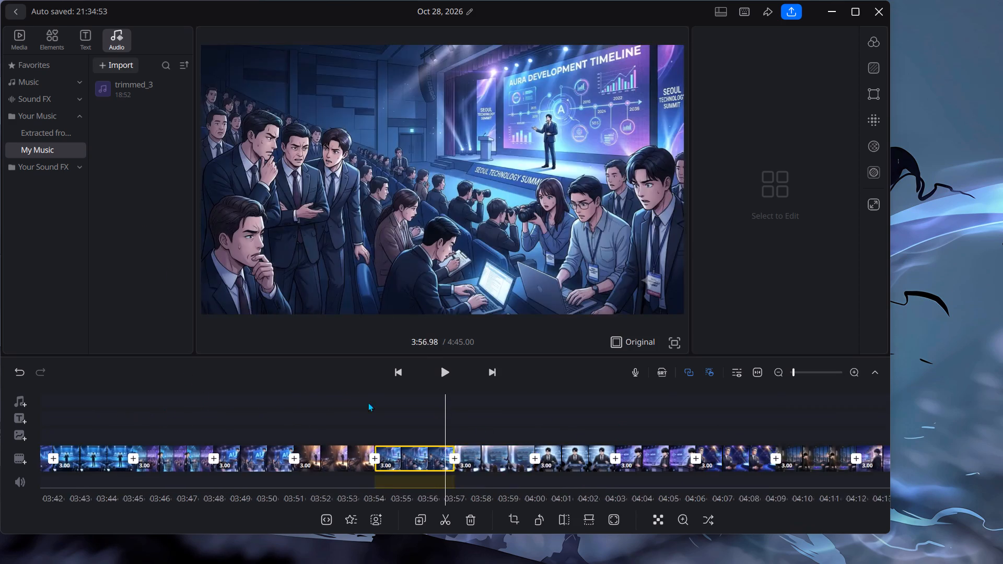
{"action": "left_click_drag", "start_coordinate": [185, 397], "coordinate": [666, 431]}
{"action": "left_click_drag", "start_coordinate": [186, 428], "coordinate": [746, 443]}
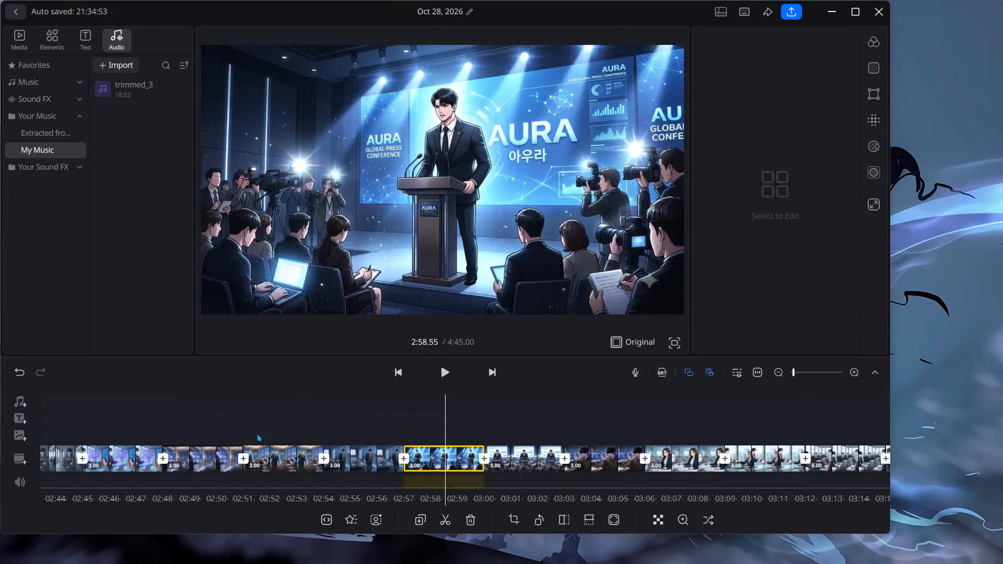
{"action": "left_click_drag", "start_coordinate": [190, 424], "coordinate": [729, 426]}
{"action": "left_click_drag", "start_coordinate": [205, 407], "coordinate": [798, 414]}
{"action": "left_click_drag", "start_coordinate": [177, 399], "coordinate": [582, 392]}
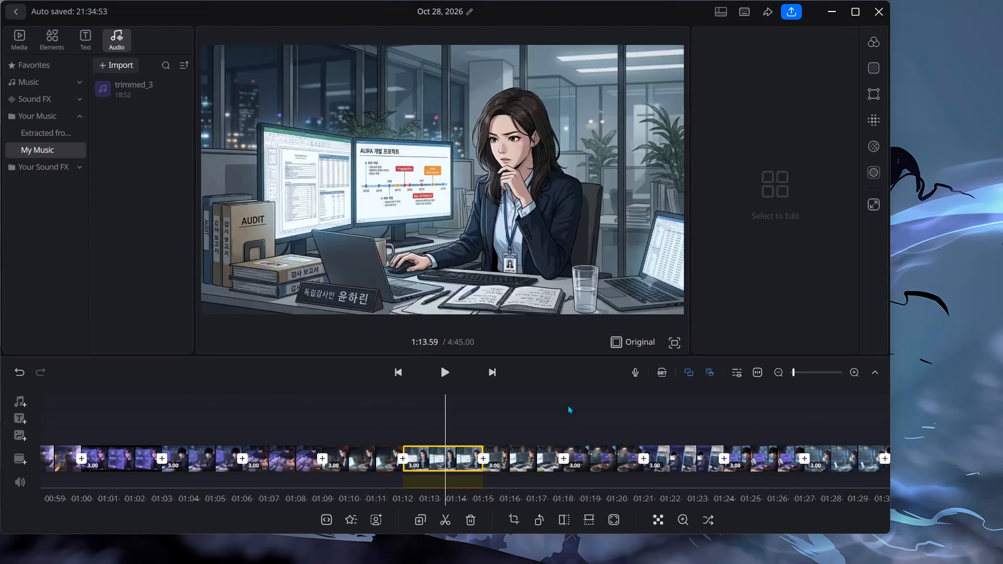
{"action": "left_click_drag", "start_coordinate": [186, 398], "coordinate": [631, 387]}
{"action": "left_click_drag", "start_coordinate": [307, 394], "coordinate": [798, 382]}
{"action": "left_click_drag", "start_coordinate": [334, 378], "coordinate": [789, 371]}
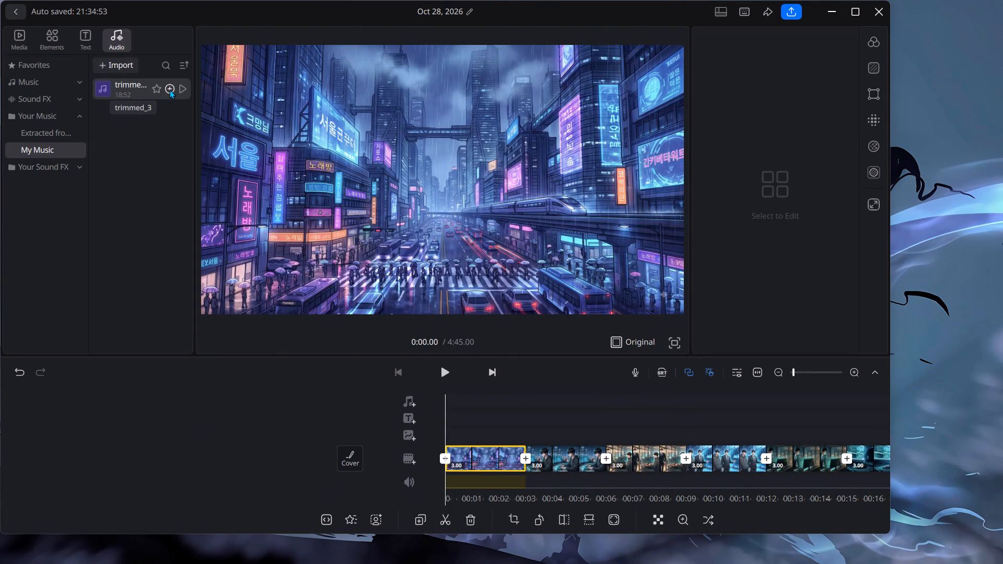
{"action": "left_click", "coordinate": [169, 89]}
{"action": "left_click", "coordinate": [321, 412]}
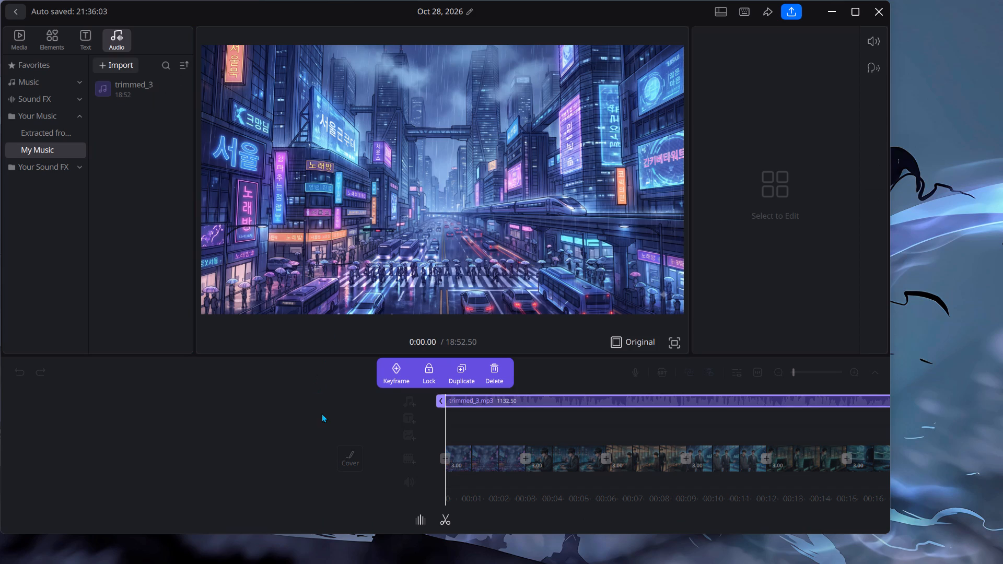
Extend the first clip, the rainy neon Seoul street, to 4.45 seconds on the main track.
{"action": "scroll", "coordinate": [558, 398], "scroll_direction": "down", "scroll_amount": 6, "text": "ctrl"}
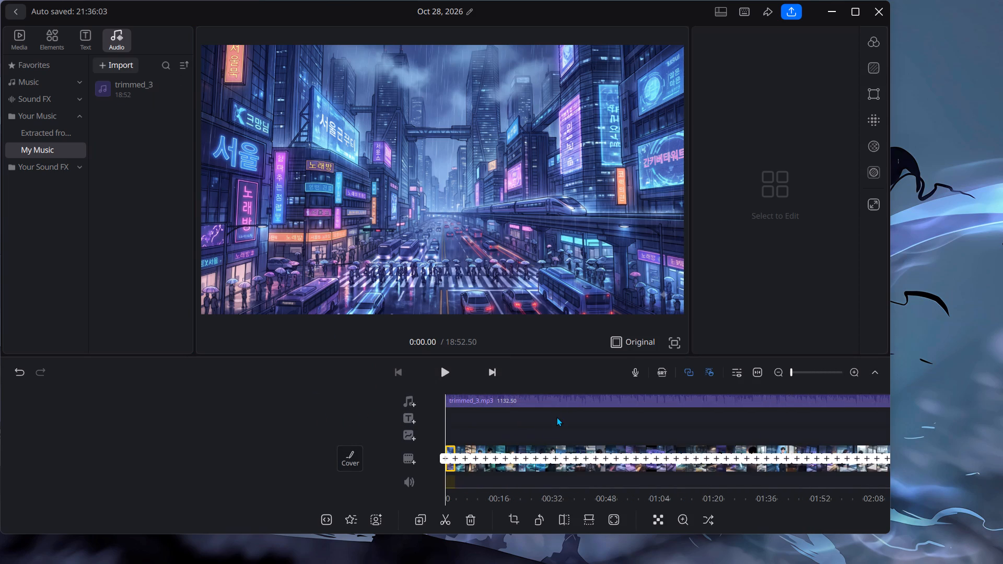
{"action": "scroll", "coordinate": [556, 418], "scroll_direction": "down", "scroll_amount": 15, "text": "ctrl"}
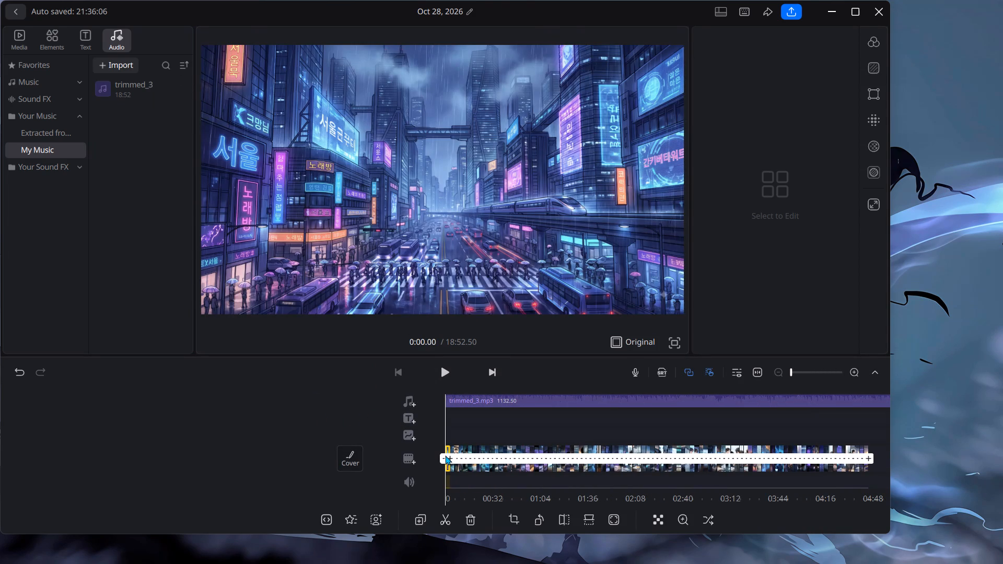
{"action": "scroll", "coordinate": [458, 451], "scroll_direction": "up", "scroll_amount": 9, "text": "ctrl"}
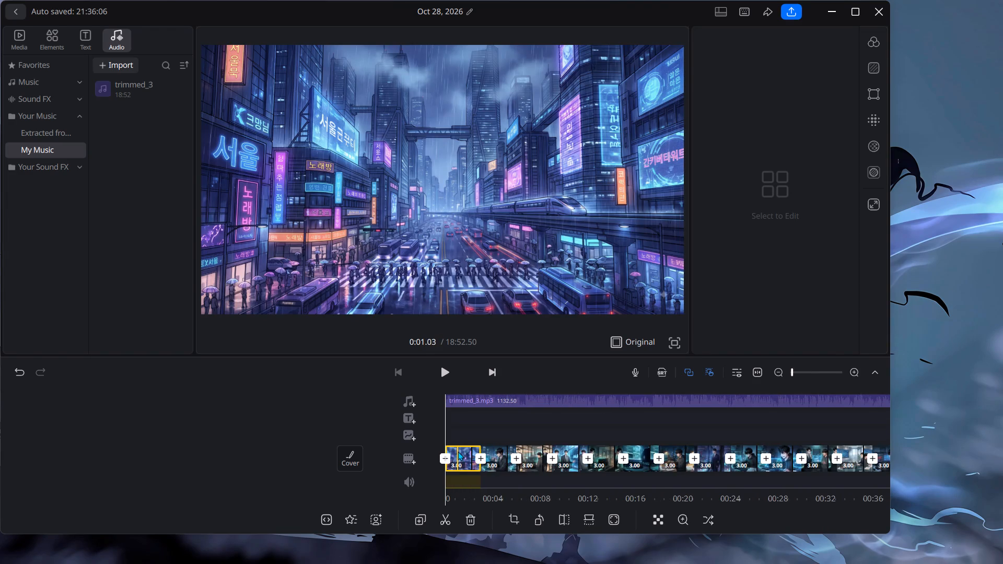
{"action": "scroll", "coordinate": [462, 453], "scroll_direction": "up", "scroll_amount": 5, "text": "ctrl"}
{"action": "scroll", "coordinate": [509, 463], "scroll_direction": "down", "scroll_amount": 2}
{"action": "scroll", "coordinate": [509, 463], "scroll_direction": "down", "scroll_amount": 2, "text": "ctrl"}
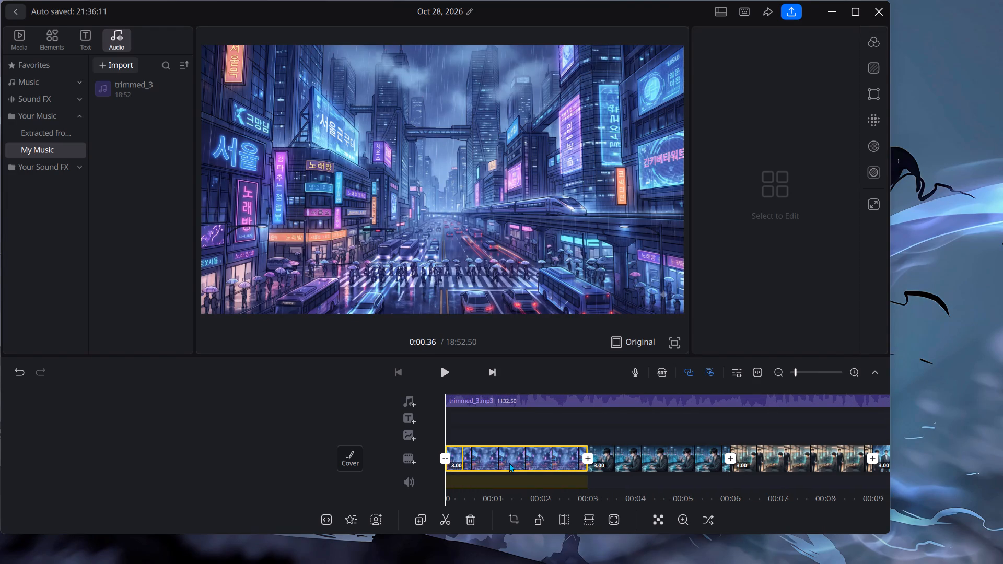
{"action": "scroll", "coordinate": [509, 463], "scroll_direction": "down", "scroll_amount": 2, "text": "ctrl"}
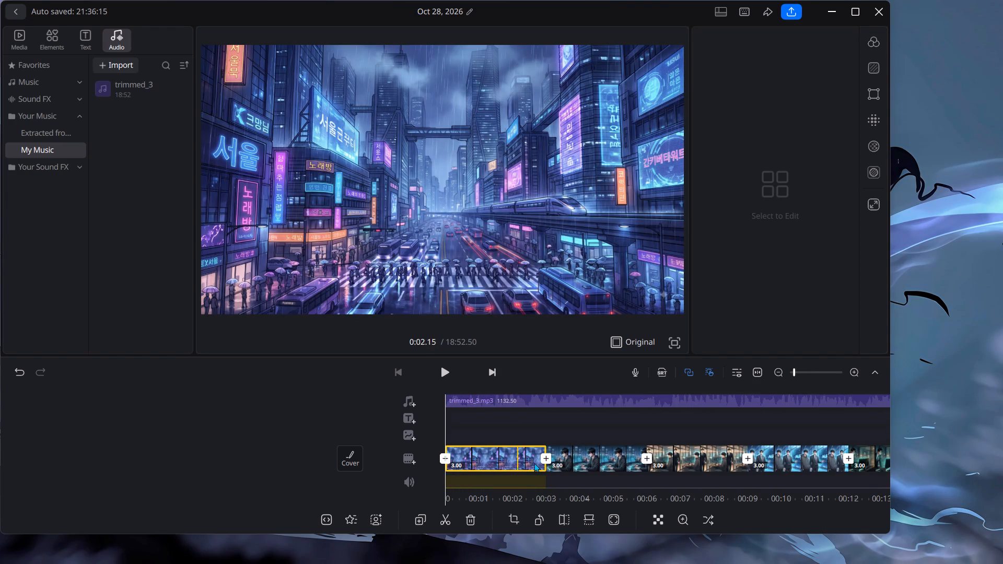
{"action": "left_click", "coordinate": [524, 461]}
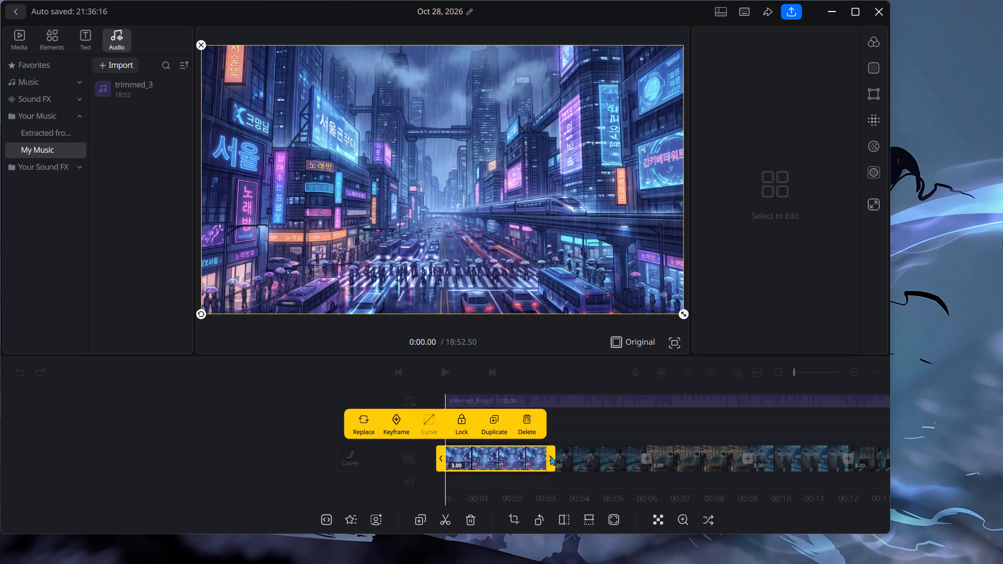
{"action": "left_click_drag", "start_coordinate": [549, 456], "coordinate": [593, 461]}
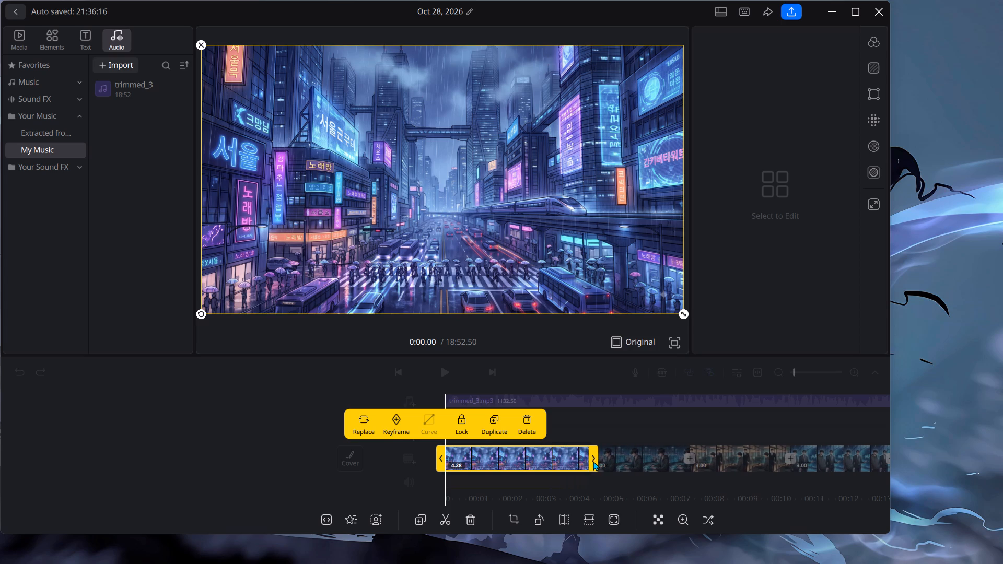
{"action": "left_click_drag", "start_coordinate": [593, 461], "coordinate": [597, 462]}
{"action": "key", "text": "alt+Tab"}
{"action": "key", "text": "alt+Tab"}
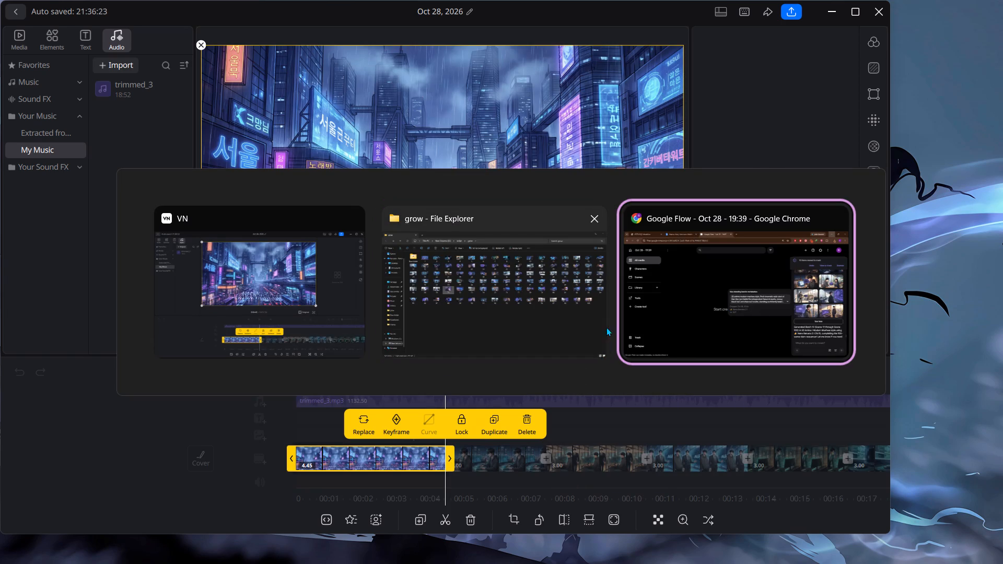
{"action": "left_click", "coordinate": [148, 6]}
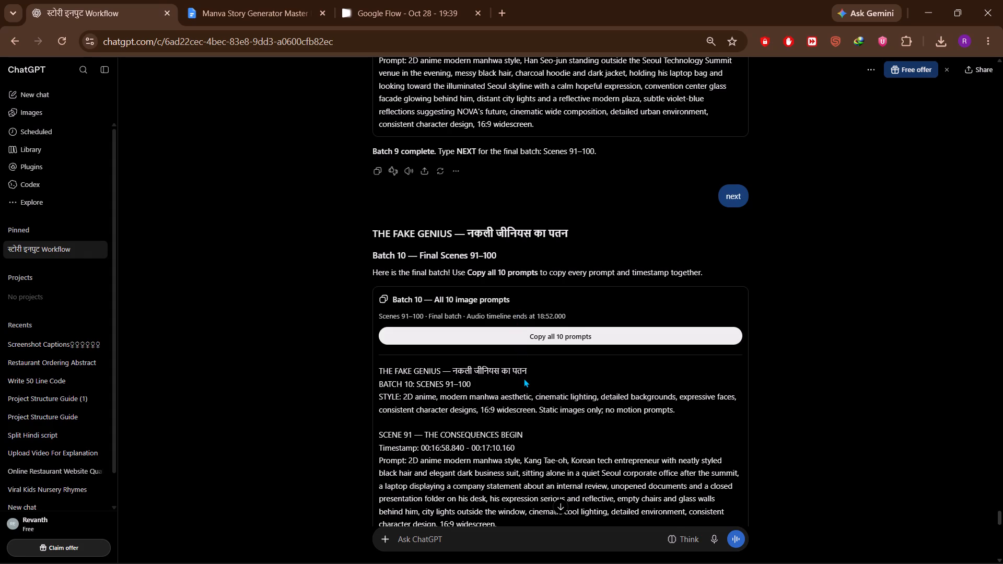
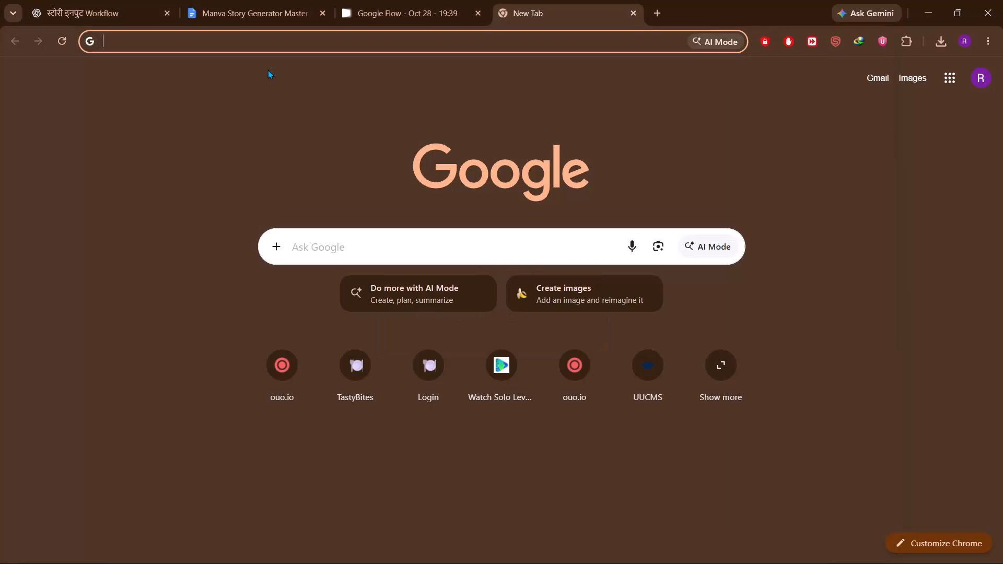
Search the web for "app.eveypixel" and open the Everypixel Workroom site.
{"action": "left_click", "coordinate": [459, 42]}
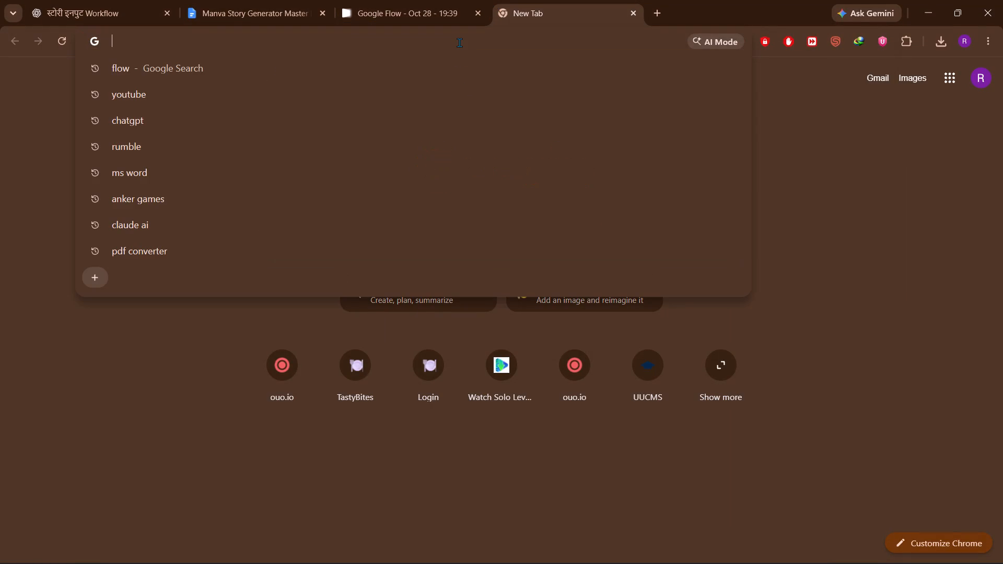
{"action": "key", "text": "a"}
{"action": "type", "text": "pp"}
{"action": "key", "text": "period"}
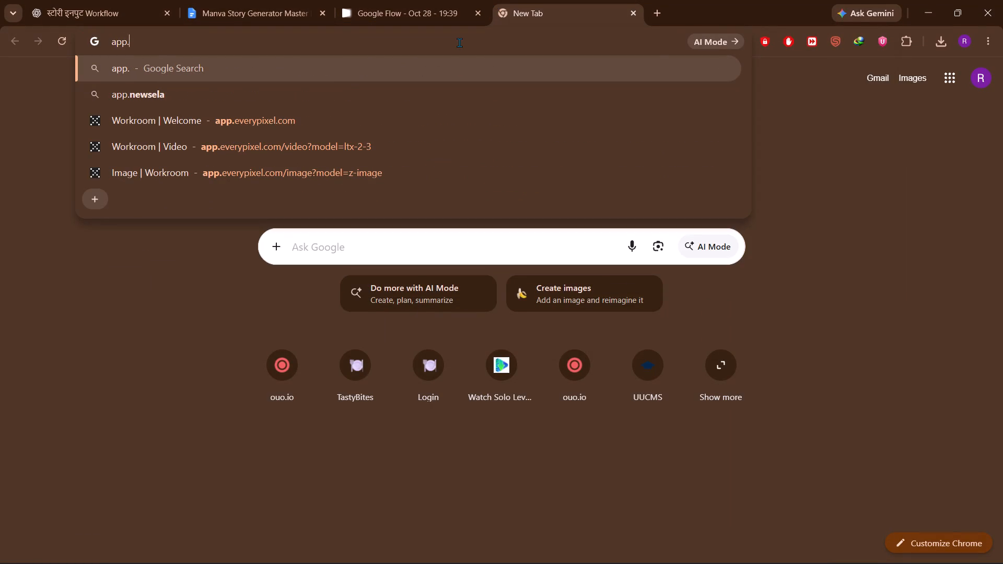
{"action": "type", "text": "eve"}
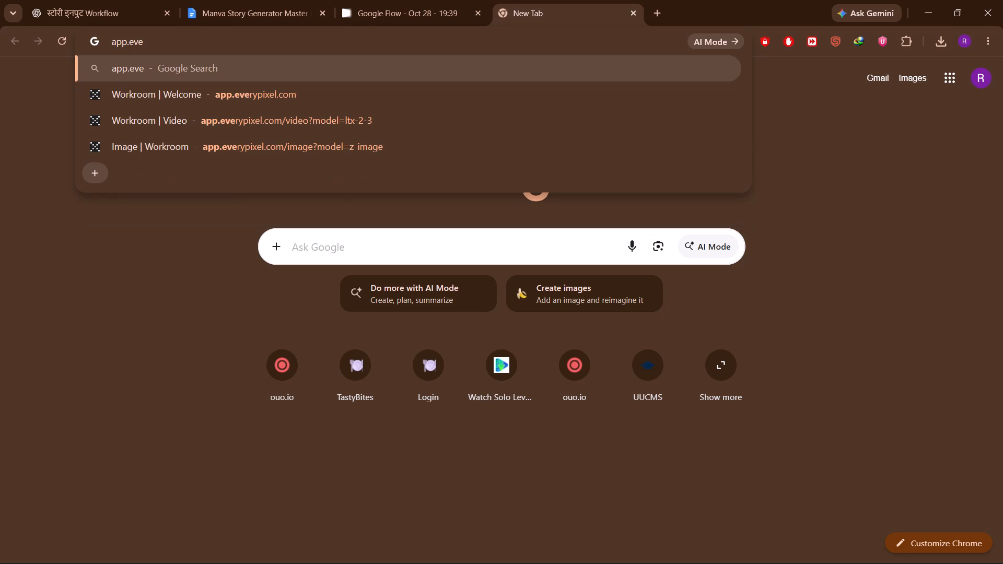
{"action": "key", "text": "y"}
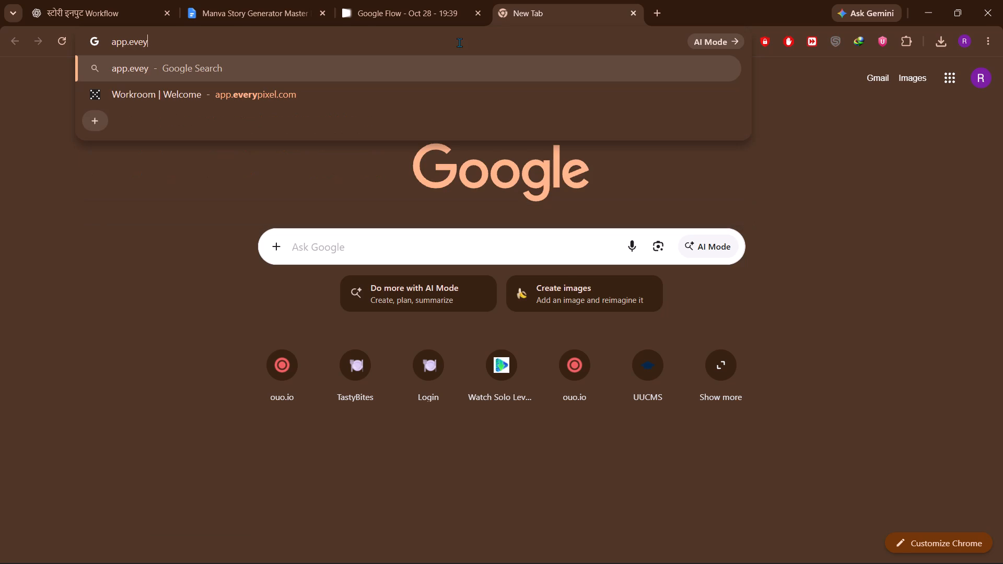
{"action": "key", "text": "p"}
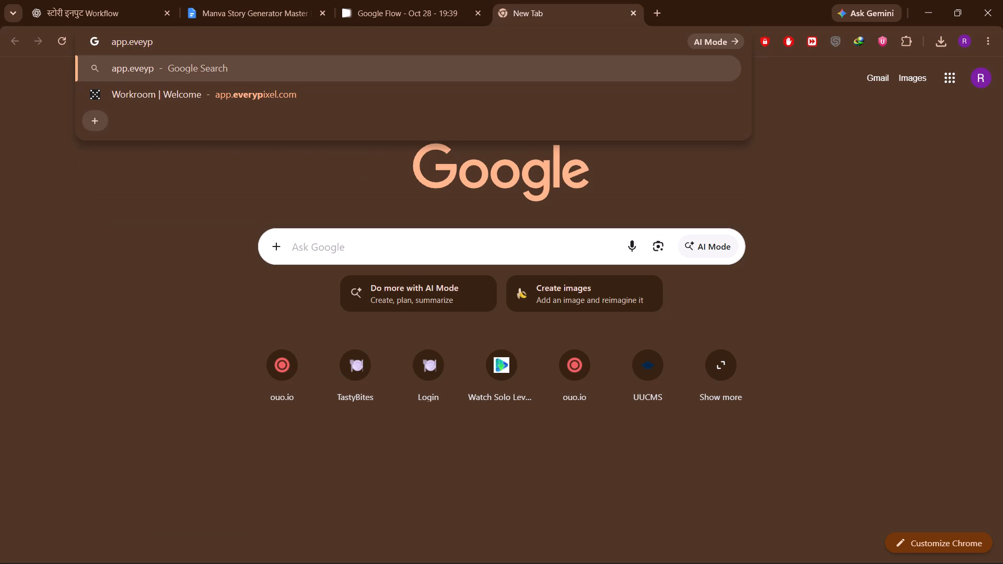
{"action": "key", "text": "i"}
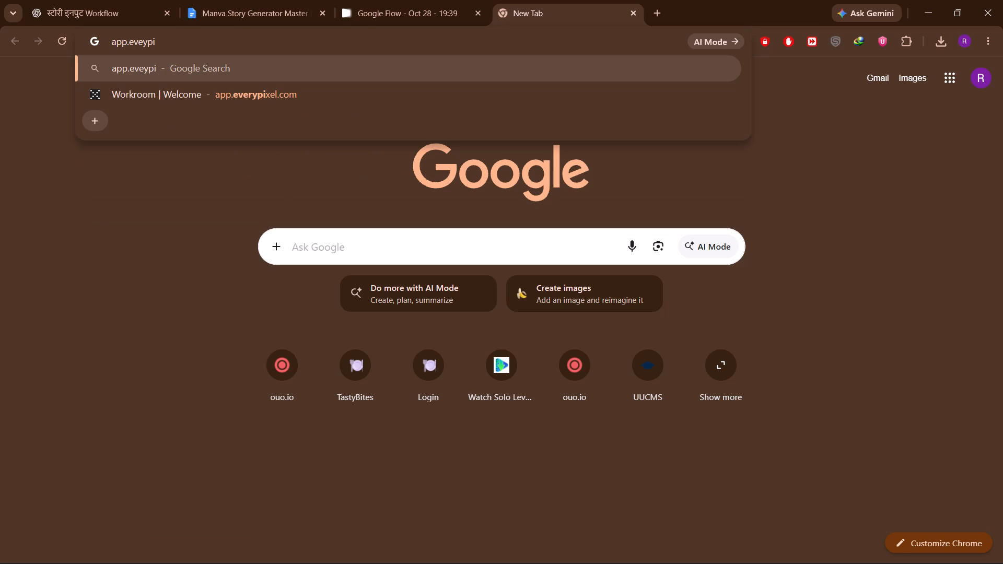
{"action": "type", "text": "xel"}
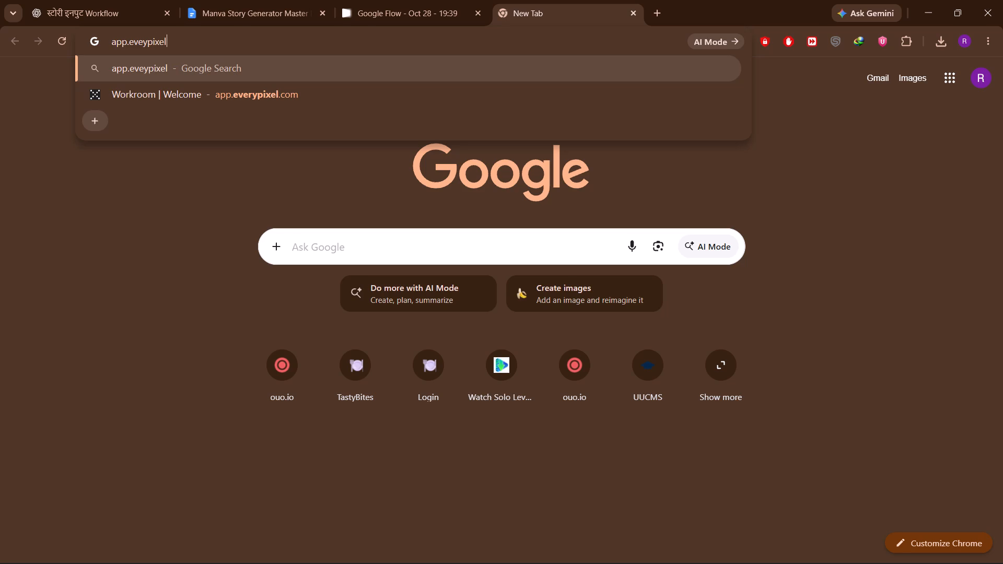
{"action": "key", "text": "Return"}
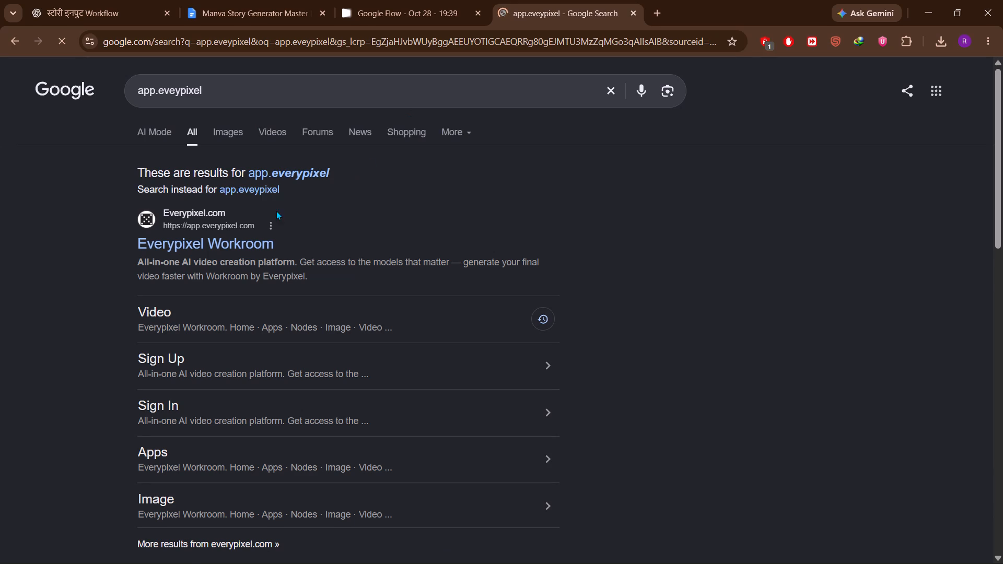
{"action": "left_click", "coordinate": [255, 242]}
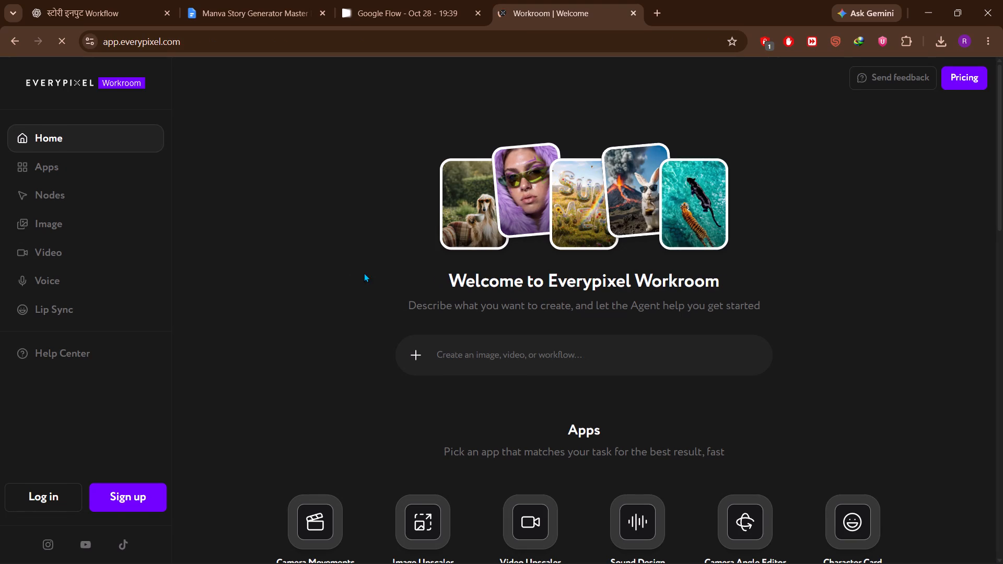
Open the Image generation page in Everypixel Workroom.
{"action": "scroll", "coordinate": [425, 370], "scroll_direction": "down", "scroll_amount": 3}
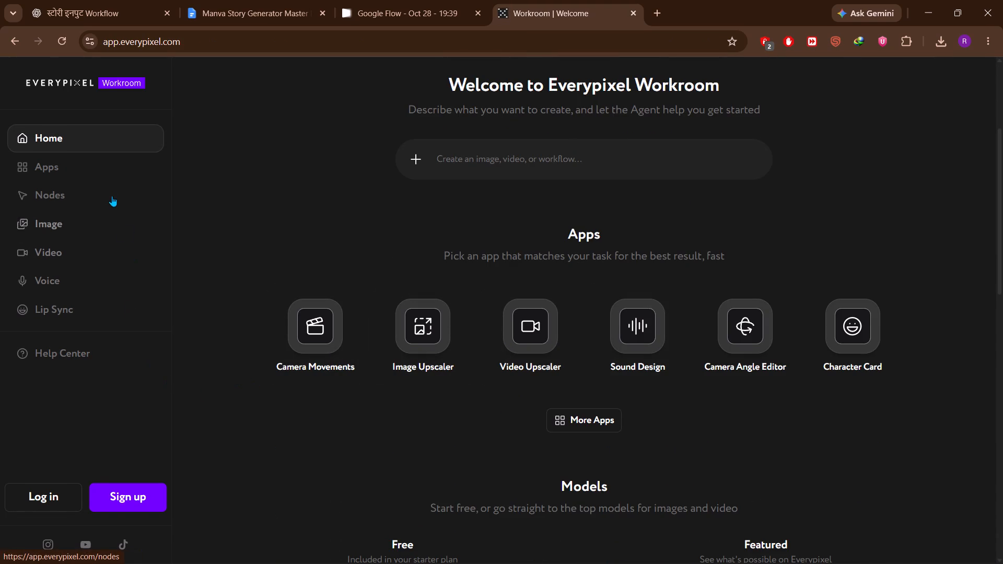
{"action": "left_click", "coordinate": [82, 222]}
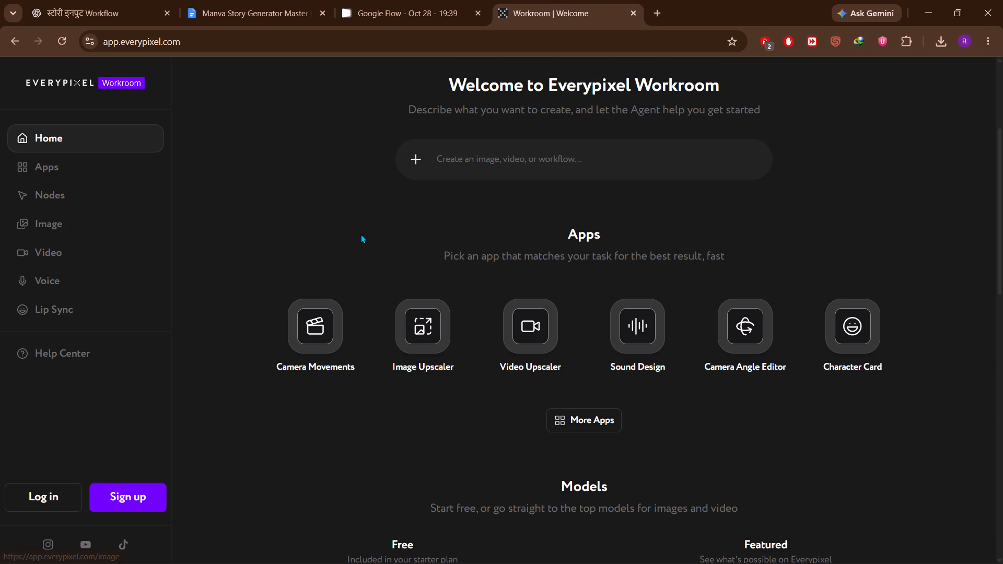
{"action": "left_click", "coordinate": [77, 201]}
{"action": "left_click", "coordinate": [76, 210]}
{"action": "left_click", "coordinate": [73, 222]}
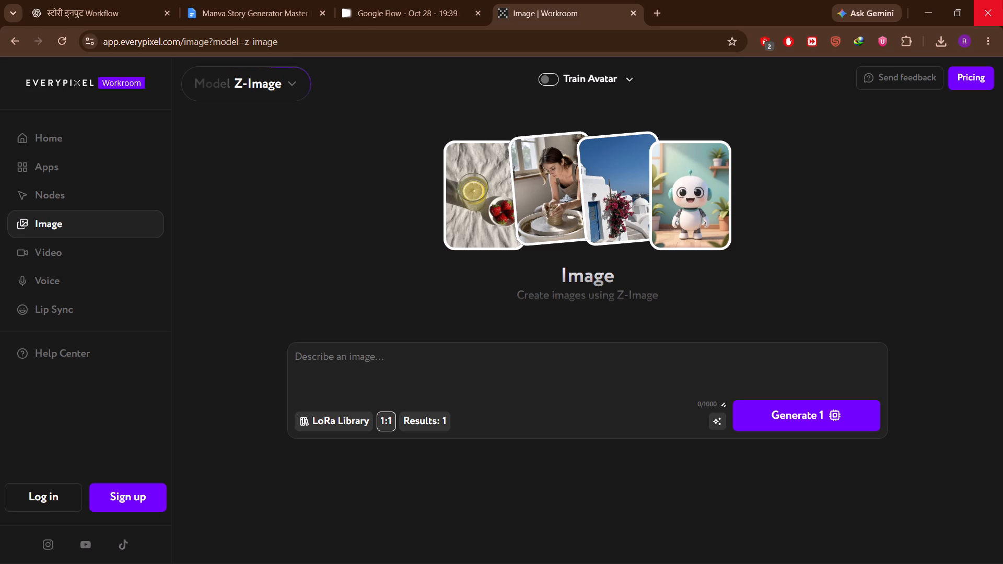
{"action": "type", "text": "ch"}
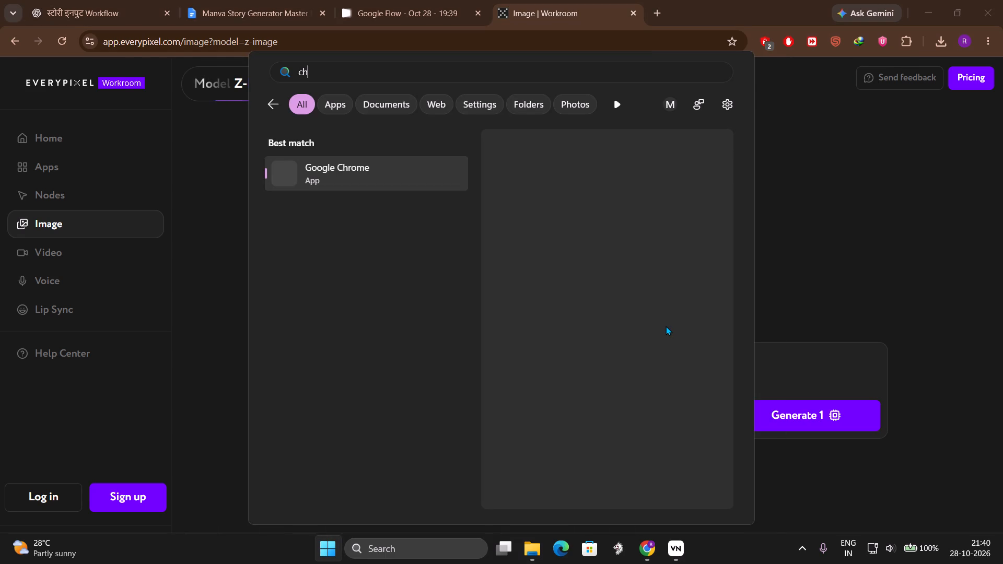
{"action": "key", "text": "Return"}
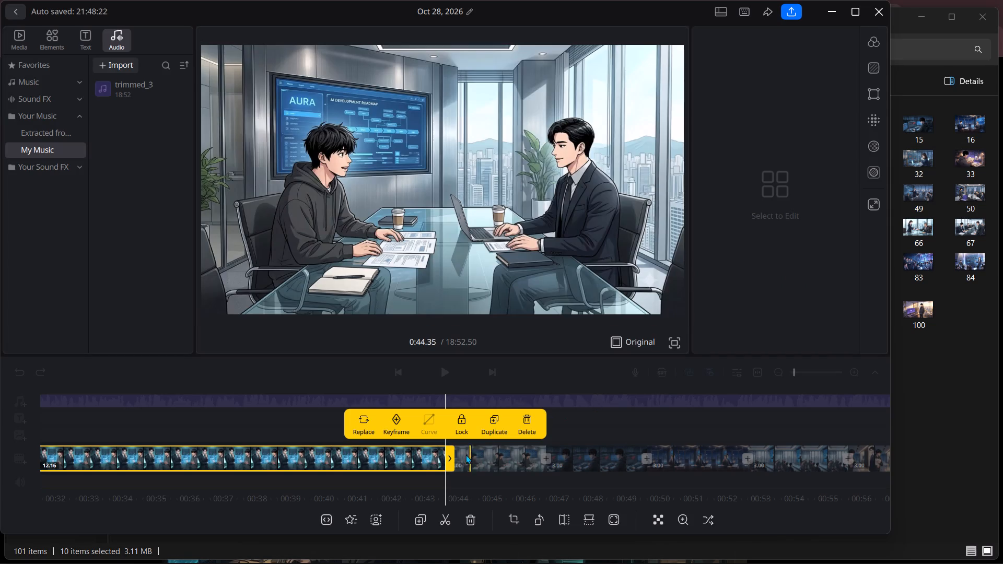
{"action": "left_click_drag", "start_coordinate": [452, 456], "coordinate": [447, 457]}
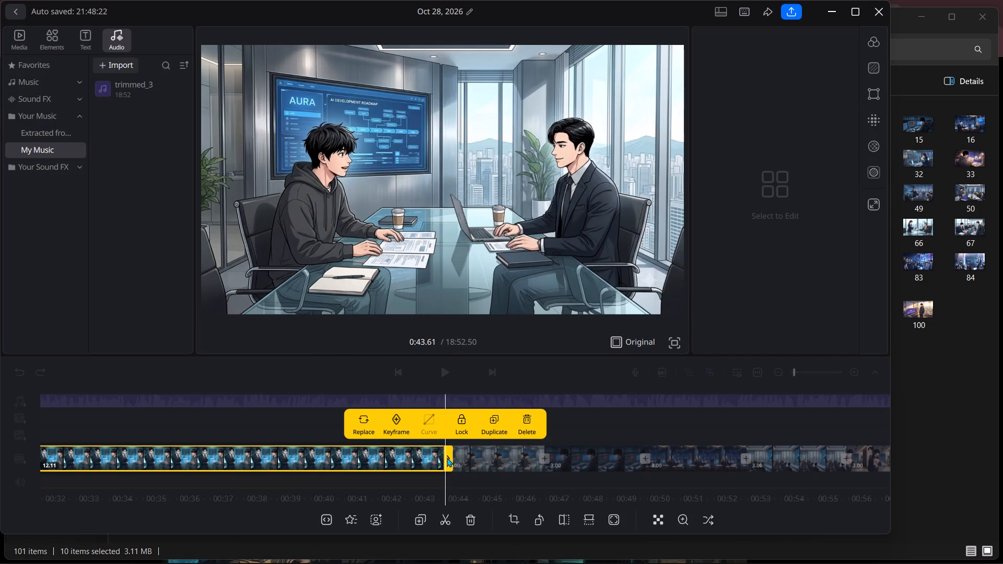
{"action": "left_click_drag", "start_coordinate": [447, 457], "coordinate": [431, 460]}
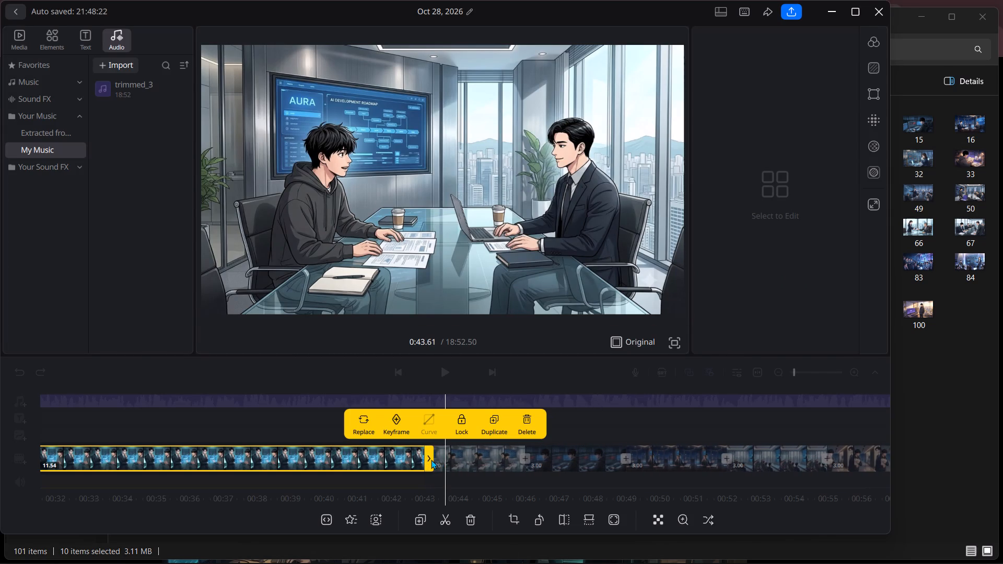
{"action": "left_click_drag", "start_coordinate": [431, 460], "coordinate": [415, 462]}
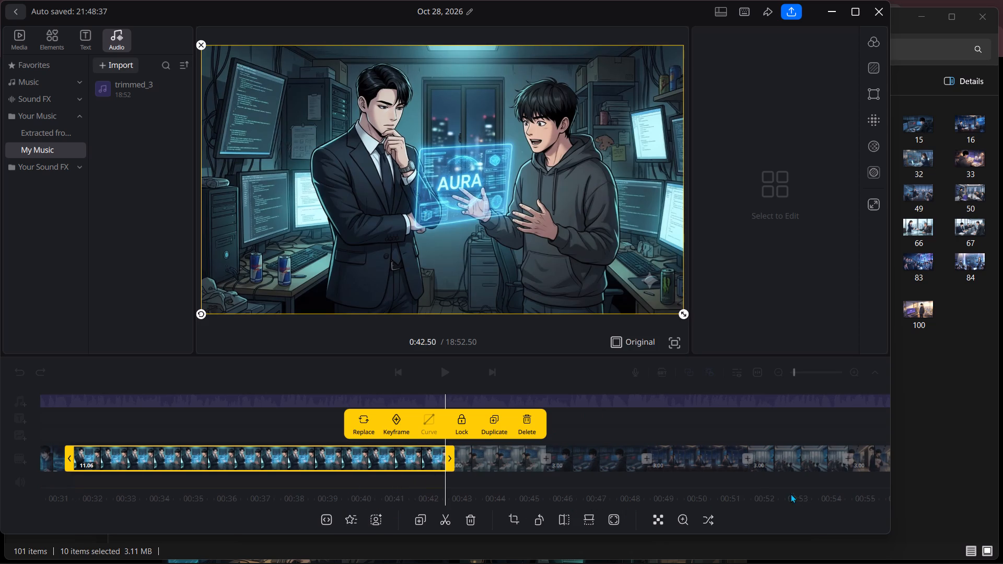
{"action": "left_click", "coordinate": [780, 515]}
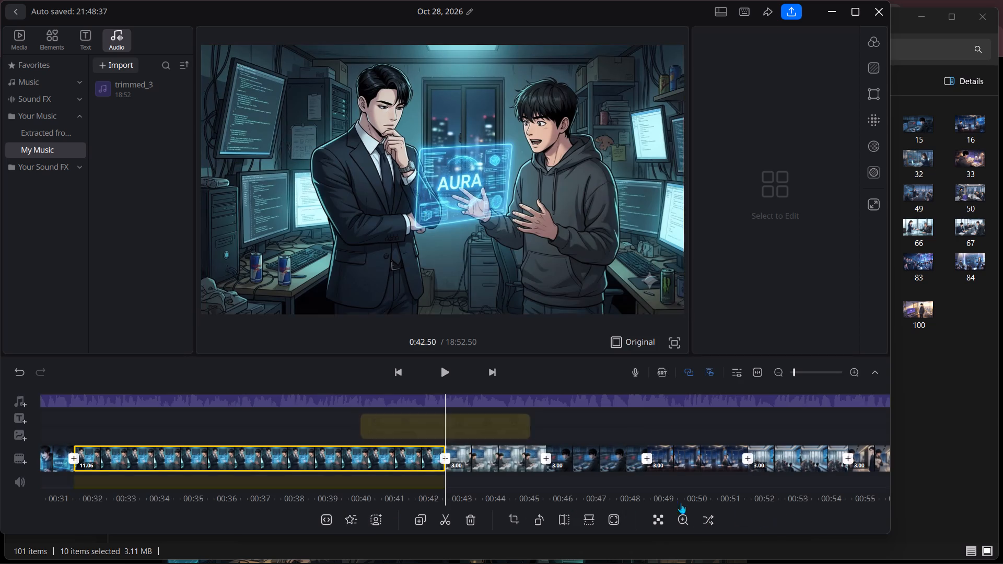
Lengthen the clip of the two men talking at the conference table to about 11.04 seconds.
{"action": "left_click", "coordinate": [480, 460]}
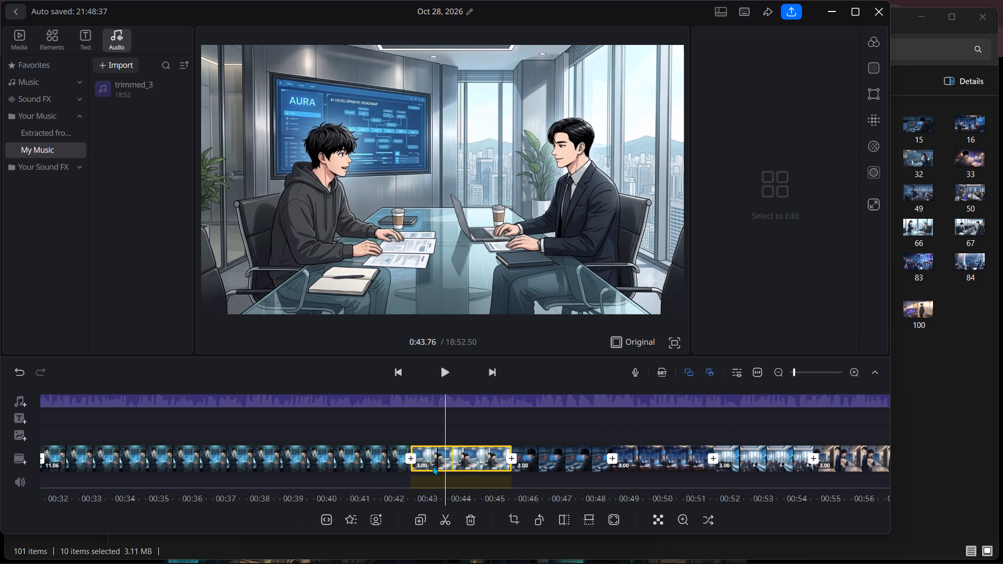
{"action": "right_click", "coordinate": [445, 454]}
{"action": "right_click", "coordinate": [463, 459]}
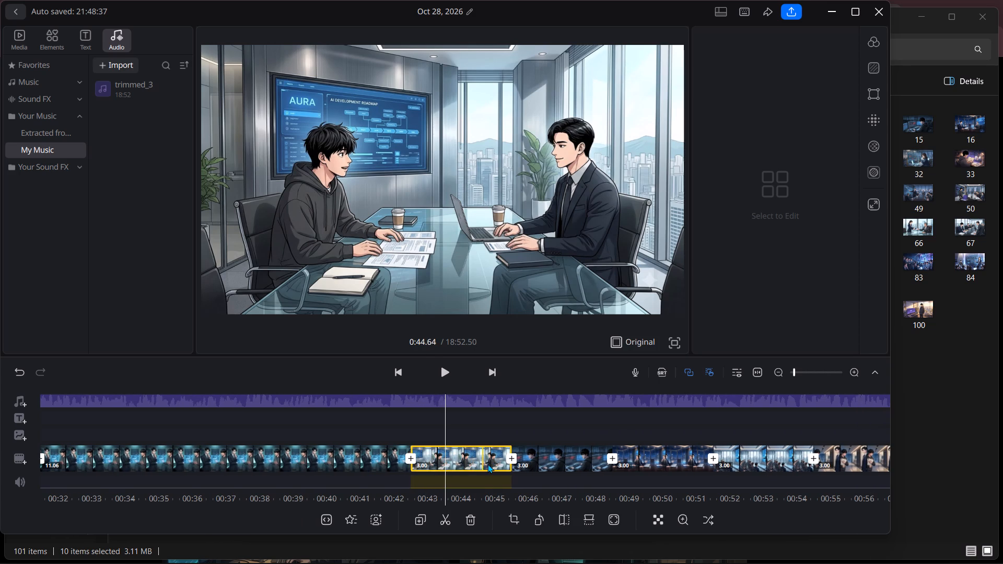
{"action": "left_click", "coordinate": [487, 464]}
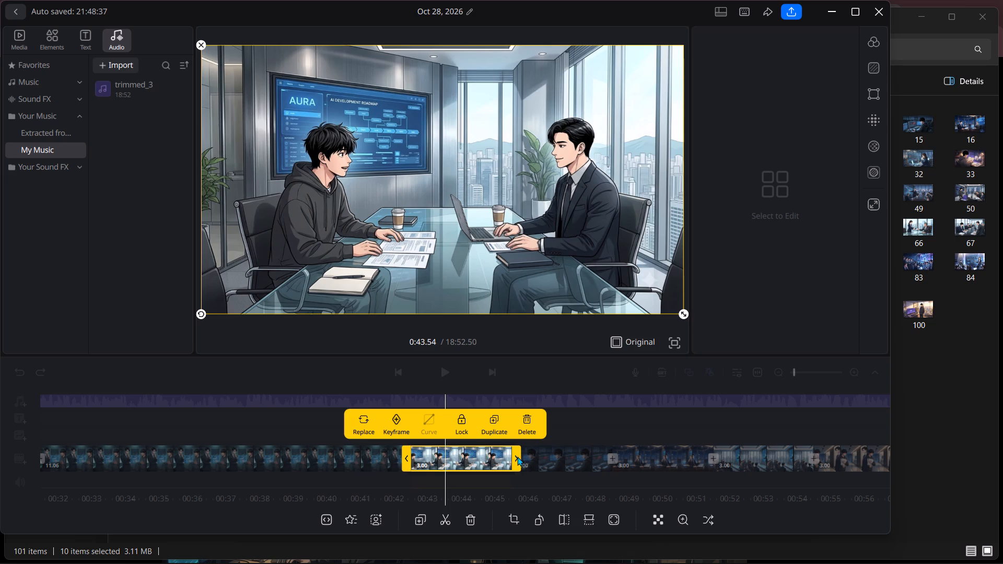
{"action": "left_click_drag", "start_coordinate": [517, 457], "coordinate": [679, 463]}
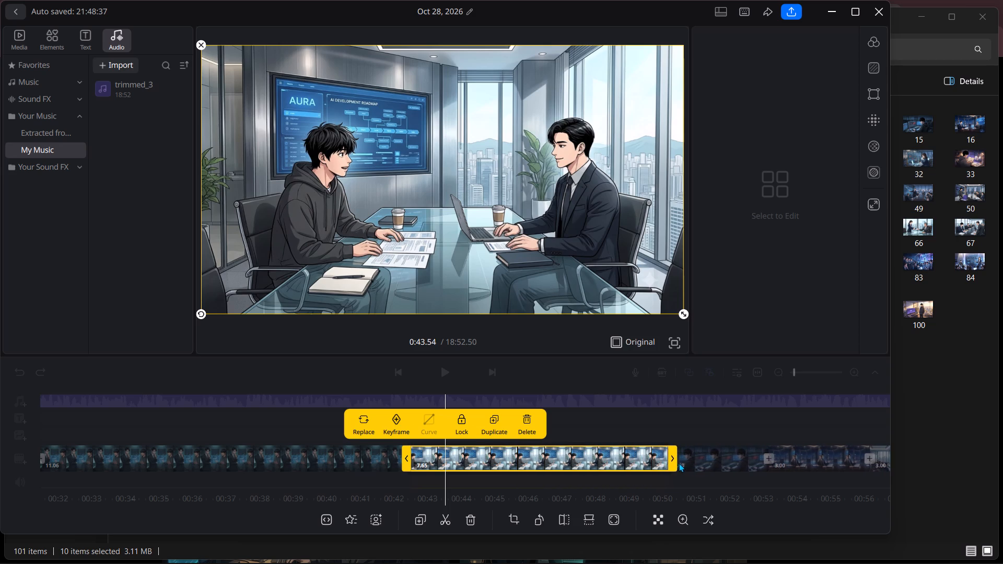
{"action": "left_click_drag", "start_coordinate": [679, 463], "coordinate": [753, 462]}
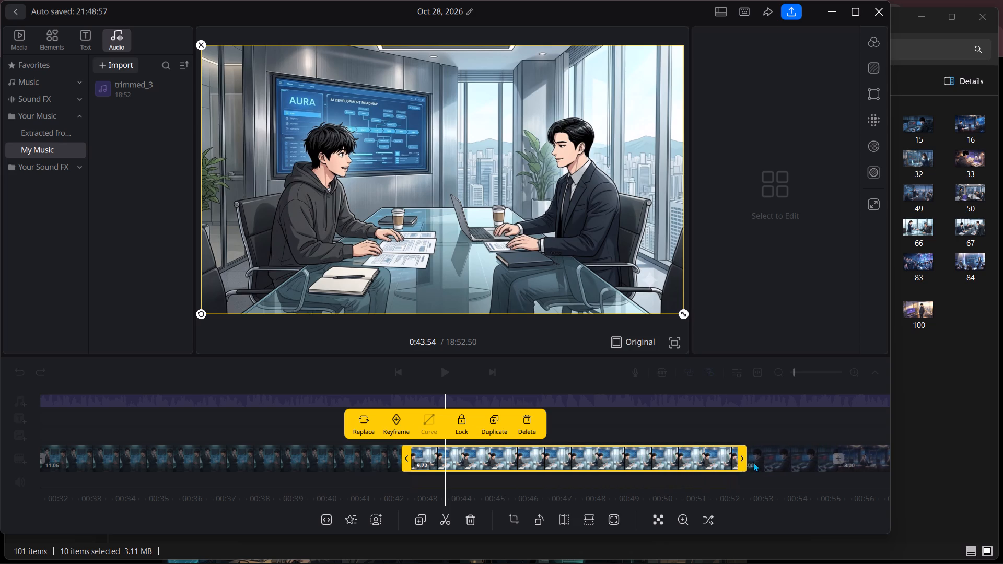
{"action": "left_click_drag", "start_coordinate": [753, 462], "coordinate": [807, 468]}
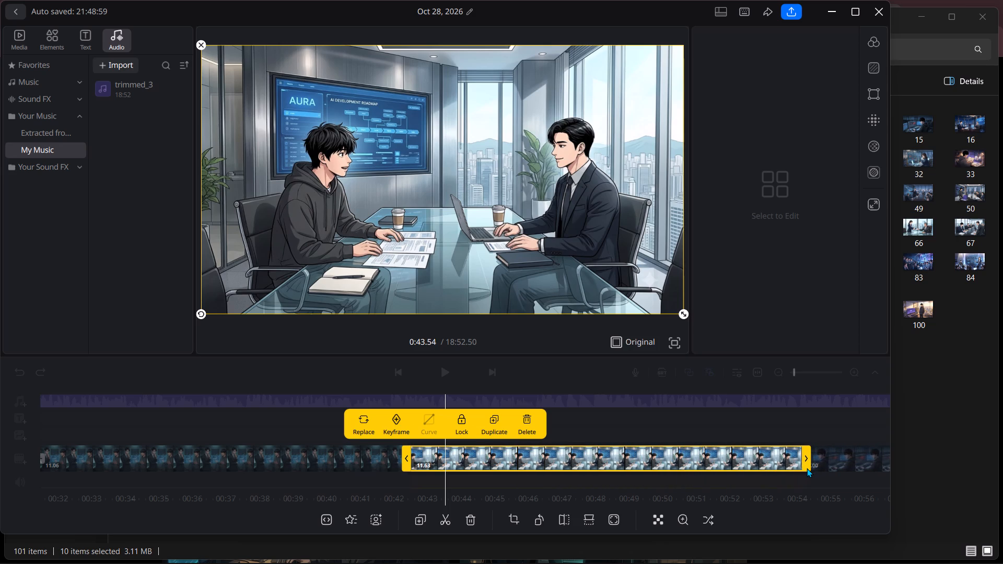
{"action": "left_click_drag", "start_coordinate": [807, 468], "coordinate": [799, 472]}
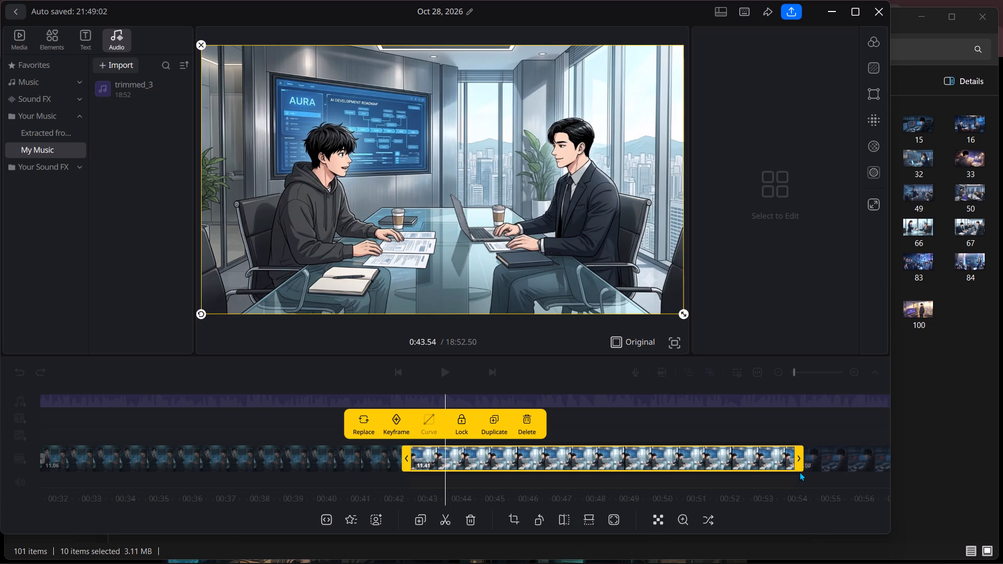
{"action": "left_click_drag", "start_coordinate": [799, 472], "coordinate": [787, 475]}
{"action": "scroll", "coordinate": [719, 459], "scroll_direction": "down", "scroll_amount": 2}
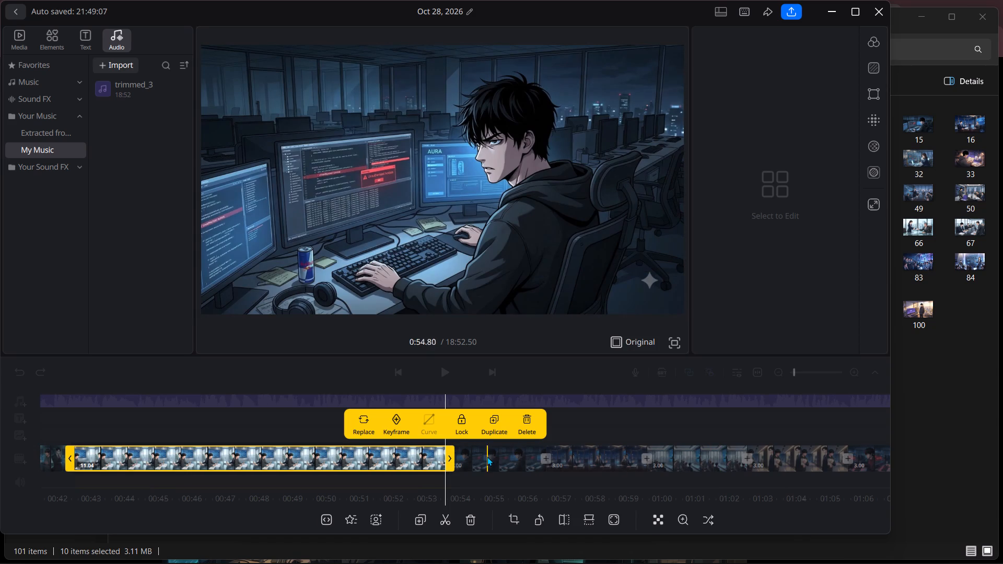
Add a keyframe at the start of the clip of the two men with the AURA hologram, at about 0:31.54.
{"action": "left_click", "coordinate": [487, 456]}
{"action": "left_click", "coordinate": [501, 461]}
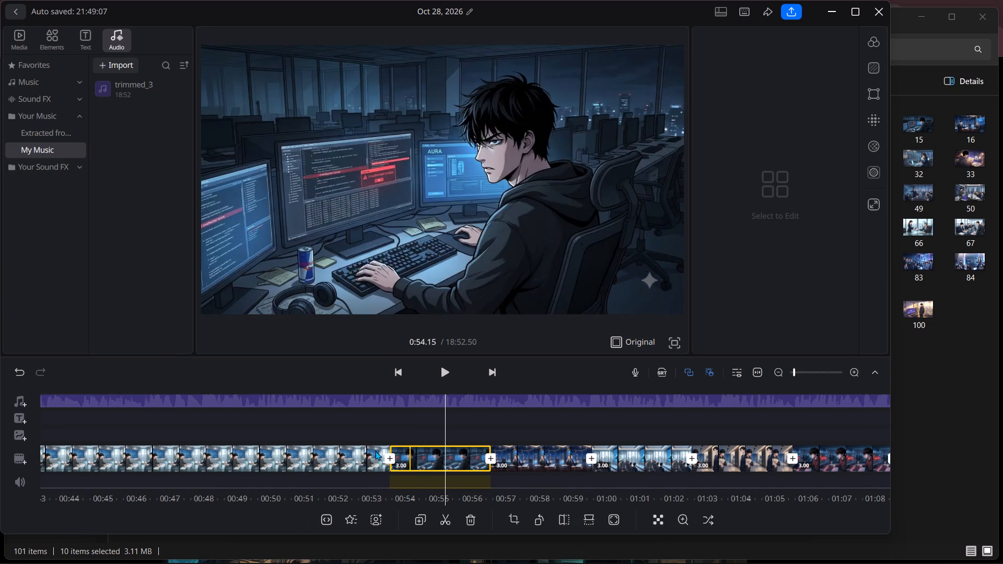
{"action": "scroll", "coordinate": [367, 448], "scroll_direction": "up", "scroll_amount": 12}
{"action": "left_click_drag", "start_coordinate": [300, 451], "coordinate": [479, 461]}
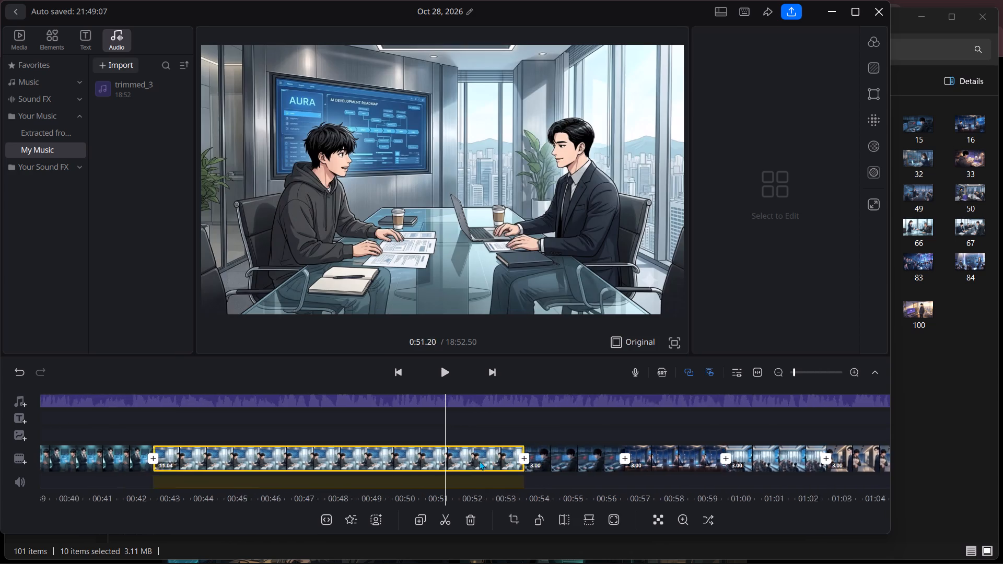
{"action": "left_click_drag", "start_coordinate": [479, 461], "coordinate": [967, 466]}
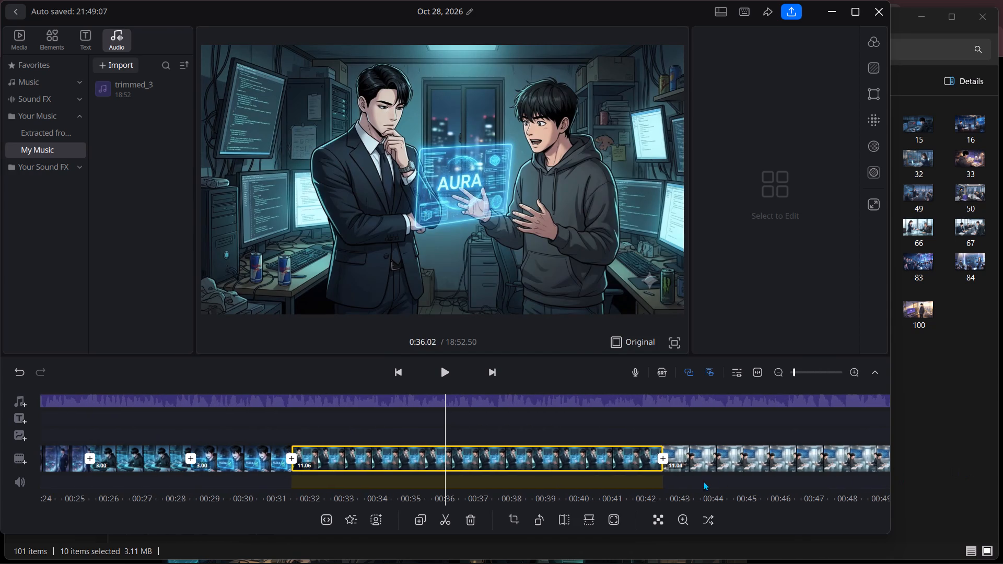
{"action": "left_click_drag", "start_coordinate": [422, 459], "coordinate": [590, 464]}
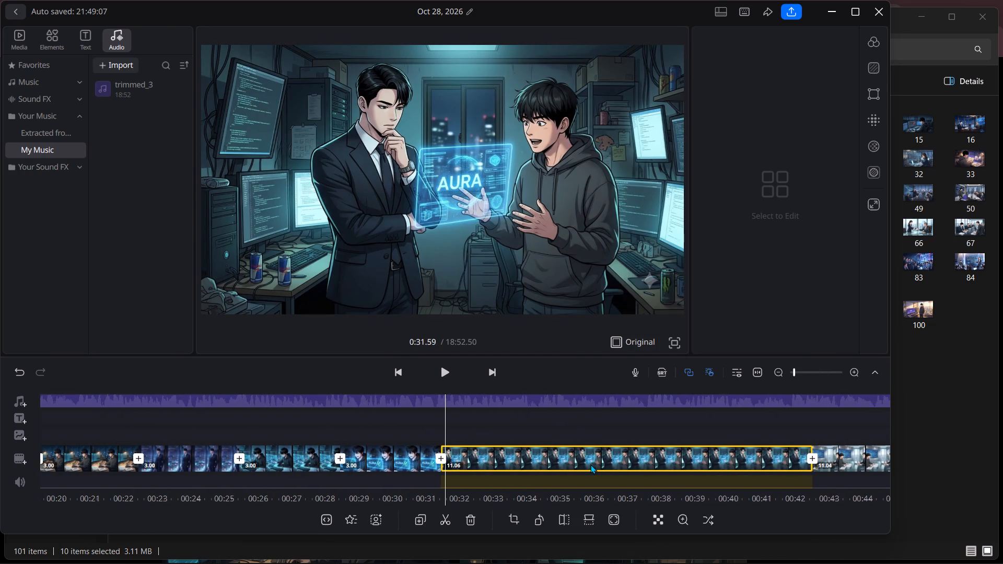
{"action": "left_click_drag", "start_coordinate": [590, 464], "coordinate": [586, 466]}
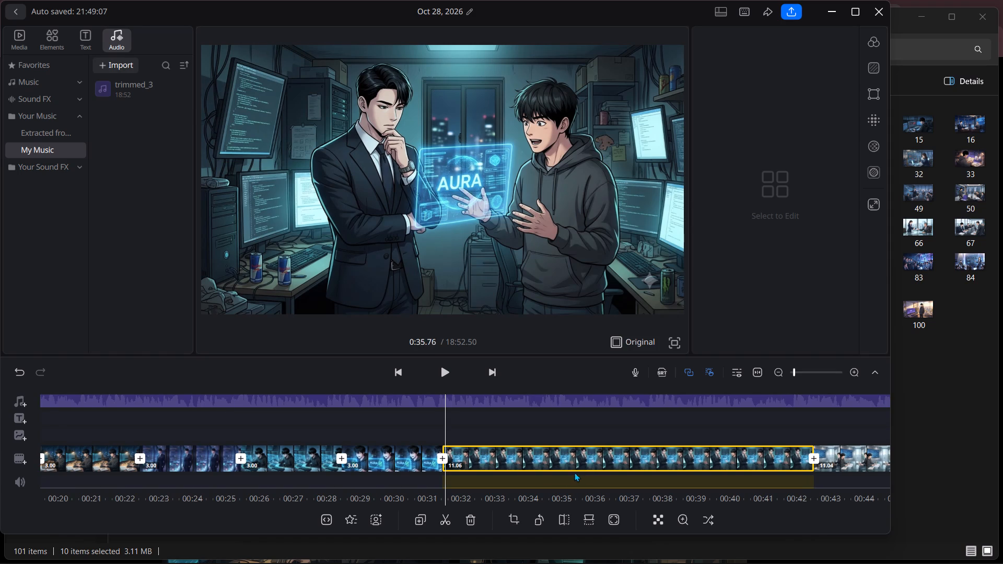
{"action": "left_click", "coordinate": [488, 459]}
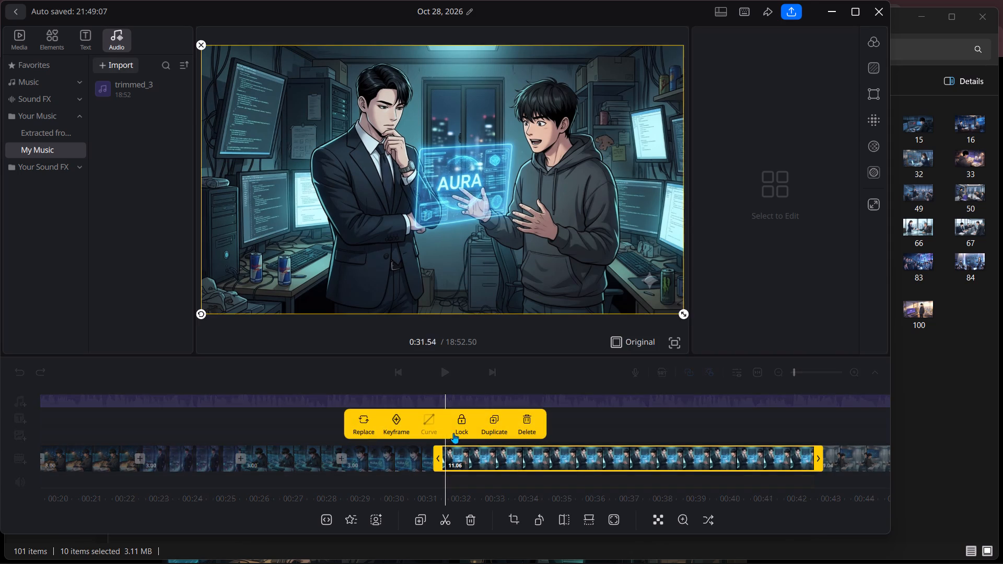
{"action": "left_click", "coordinate": [400, 418]}
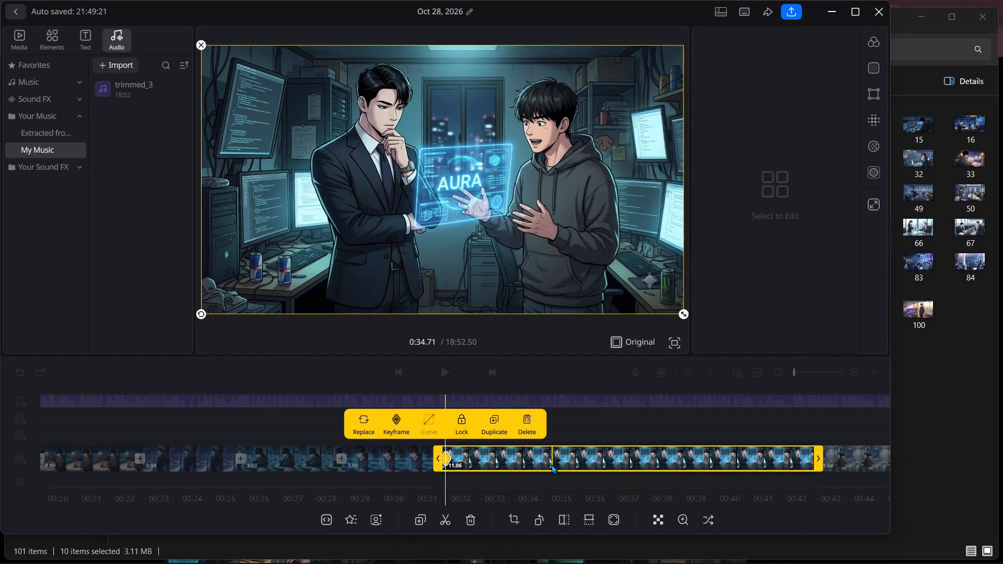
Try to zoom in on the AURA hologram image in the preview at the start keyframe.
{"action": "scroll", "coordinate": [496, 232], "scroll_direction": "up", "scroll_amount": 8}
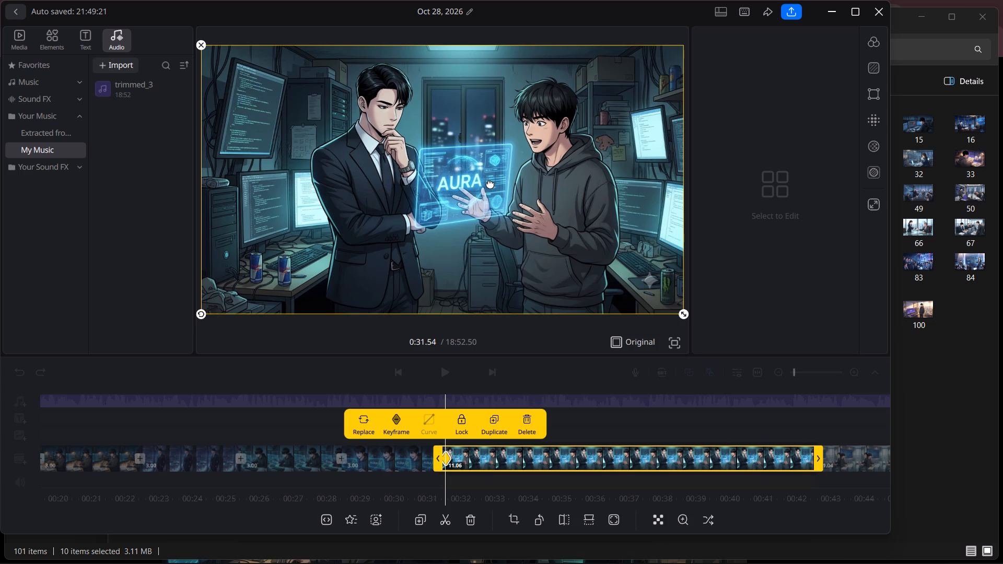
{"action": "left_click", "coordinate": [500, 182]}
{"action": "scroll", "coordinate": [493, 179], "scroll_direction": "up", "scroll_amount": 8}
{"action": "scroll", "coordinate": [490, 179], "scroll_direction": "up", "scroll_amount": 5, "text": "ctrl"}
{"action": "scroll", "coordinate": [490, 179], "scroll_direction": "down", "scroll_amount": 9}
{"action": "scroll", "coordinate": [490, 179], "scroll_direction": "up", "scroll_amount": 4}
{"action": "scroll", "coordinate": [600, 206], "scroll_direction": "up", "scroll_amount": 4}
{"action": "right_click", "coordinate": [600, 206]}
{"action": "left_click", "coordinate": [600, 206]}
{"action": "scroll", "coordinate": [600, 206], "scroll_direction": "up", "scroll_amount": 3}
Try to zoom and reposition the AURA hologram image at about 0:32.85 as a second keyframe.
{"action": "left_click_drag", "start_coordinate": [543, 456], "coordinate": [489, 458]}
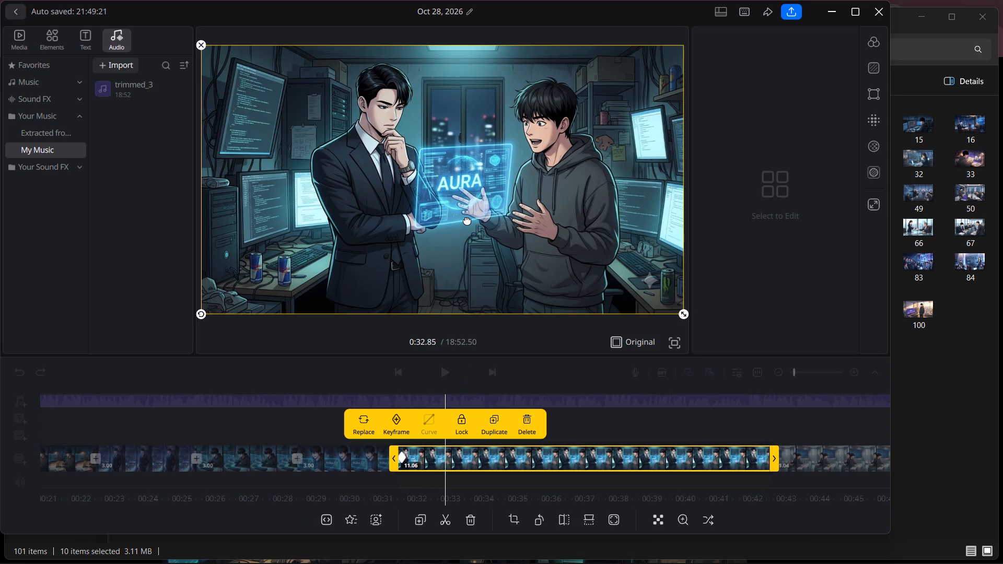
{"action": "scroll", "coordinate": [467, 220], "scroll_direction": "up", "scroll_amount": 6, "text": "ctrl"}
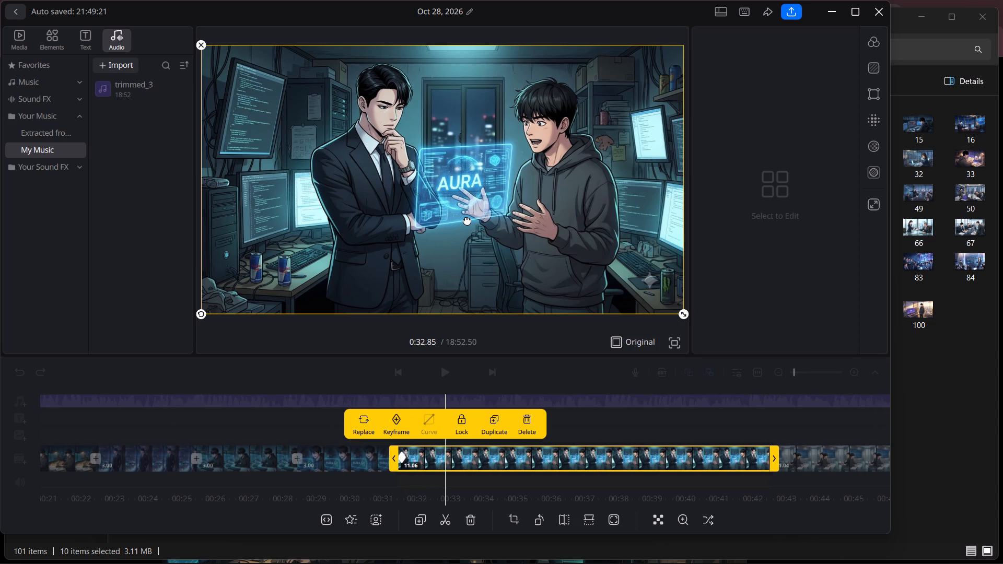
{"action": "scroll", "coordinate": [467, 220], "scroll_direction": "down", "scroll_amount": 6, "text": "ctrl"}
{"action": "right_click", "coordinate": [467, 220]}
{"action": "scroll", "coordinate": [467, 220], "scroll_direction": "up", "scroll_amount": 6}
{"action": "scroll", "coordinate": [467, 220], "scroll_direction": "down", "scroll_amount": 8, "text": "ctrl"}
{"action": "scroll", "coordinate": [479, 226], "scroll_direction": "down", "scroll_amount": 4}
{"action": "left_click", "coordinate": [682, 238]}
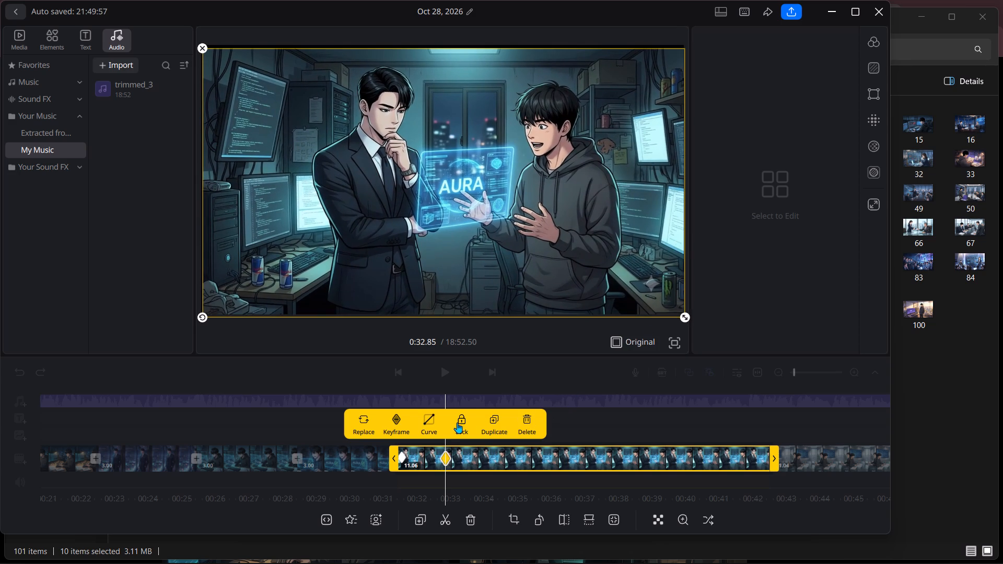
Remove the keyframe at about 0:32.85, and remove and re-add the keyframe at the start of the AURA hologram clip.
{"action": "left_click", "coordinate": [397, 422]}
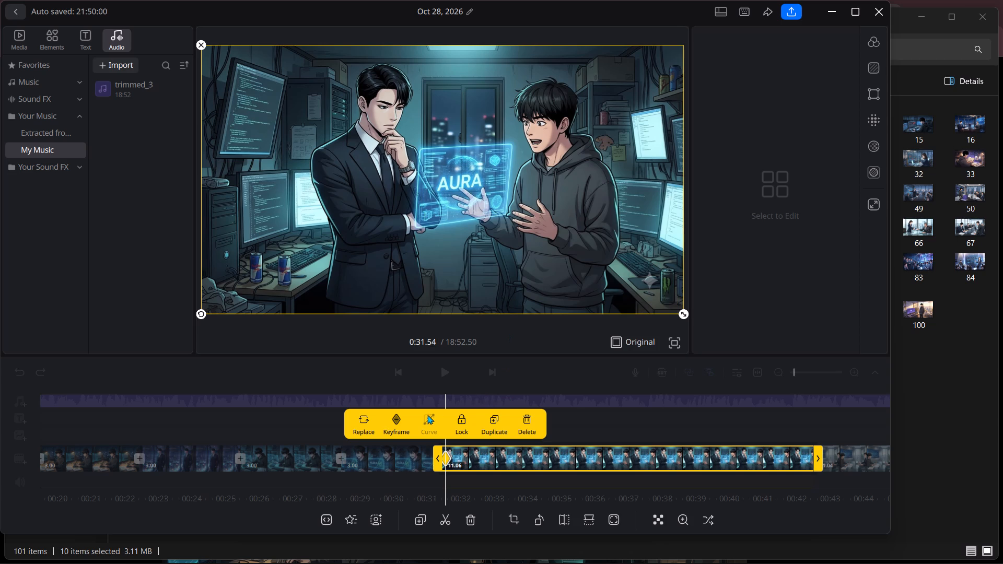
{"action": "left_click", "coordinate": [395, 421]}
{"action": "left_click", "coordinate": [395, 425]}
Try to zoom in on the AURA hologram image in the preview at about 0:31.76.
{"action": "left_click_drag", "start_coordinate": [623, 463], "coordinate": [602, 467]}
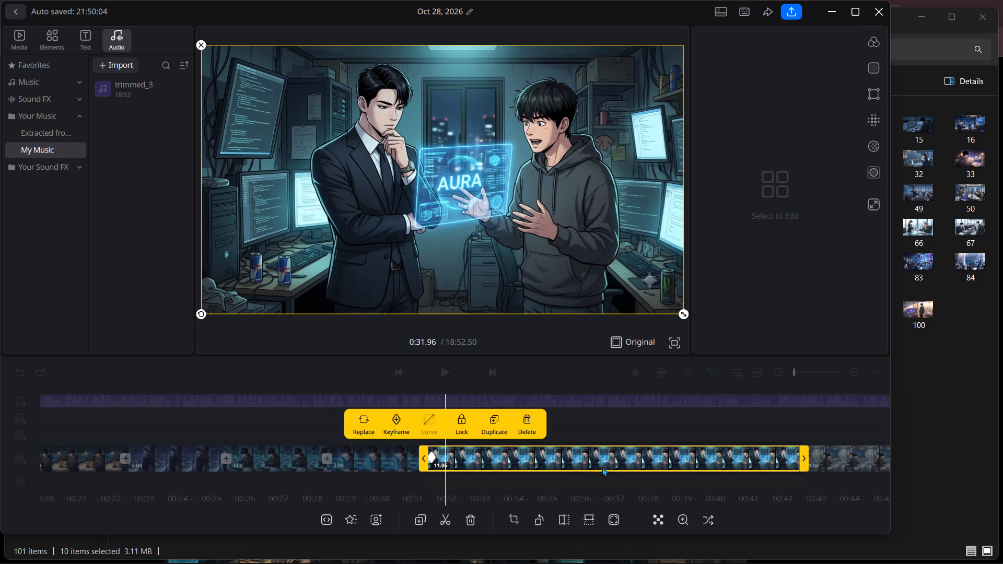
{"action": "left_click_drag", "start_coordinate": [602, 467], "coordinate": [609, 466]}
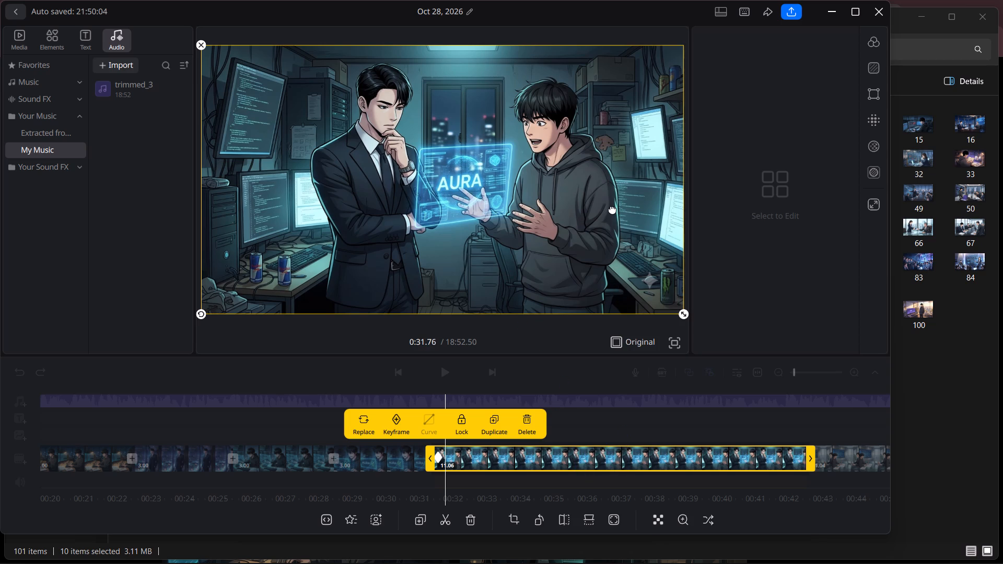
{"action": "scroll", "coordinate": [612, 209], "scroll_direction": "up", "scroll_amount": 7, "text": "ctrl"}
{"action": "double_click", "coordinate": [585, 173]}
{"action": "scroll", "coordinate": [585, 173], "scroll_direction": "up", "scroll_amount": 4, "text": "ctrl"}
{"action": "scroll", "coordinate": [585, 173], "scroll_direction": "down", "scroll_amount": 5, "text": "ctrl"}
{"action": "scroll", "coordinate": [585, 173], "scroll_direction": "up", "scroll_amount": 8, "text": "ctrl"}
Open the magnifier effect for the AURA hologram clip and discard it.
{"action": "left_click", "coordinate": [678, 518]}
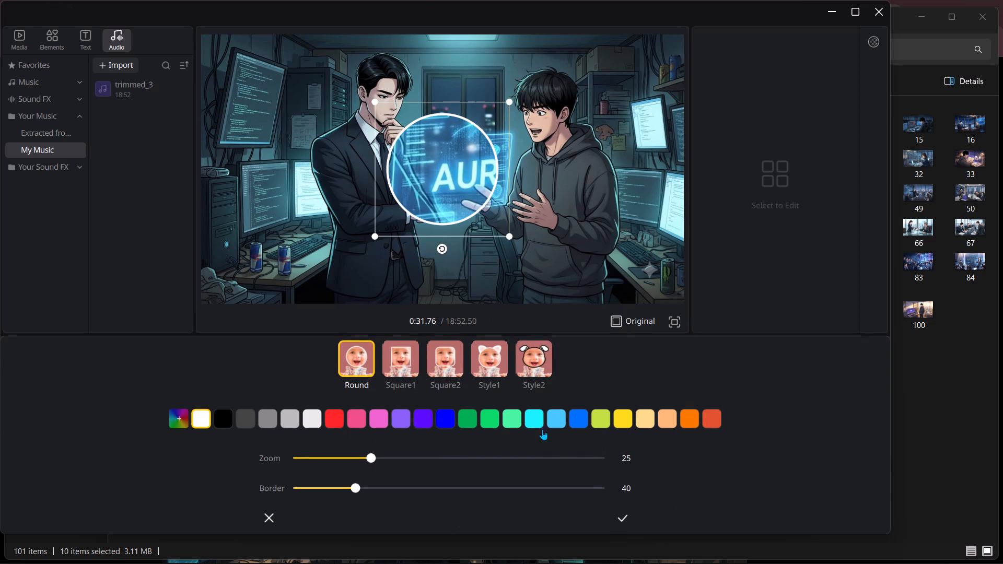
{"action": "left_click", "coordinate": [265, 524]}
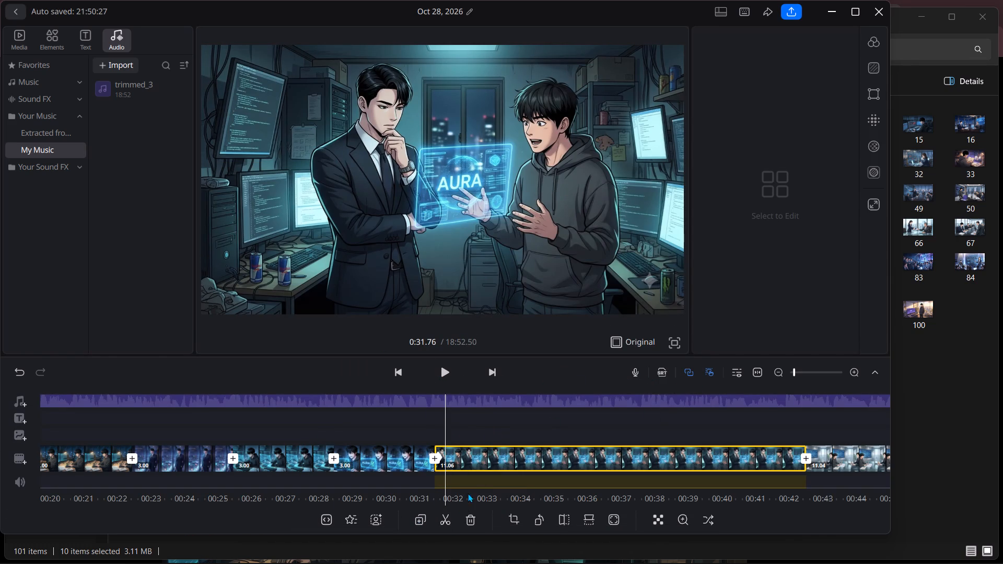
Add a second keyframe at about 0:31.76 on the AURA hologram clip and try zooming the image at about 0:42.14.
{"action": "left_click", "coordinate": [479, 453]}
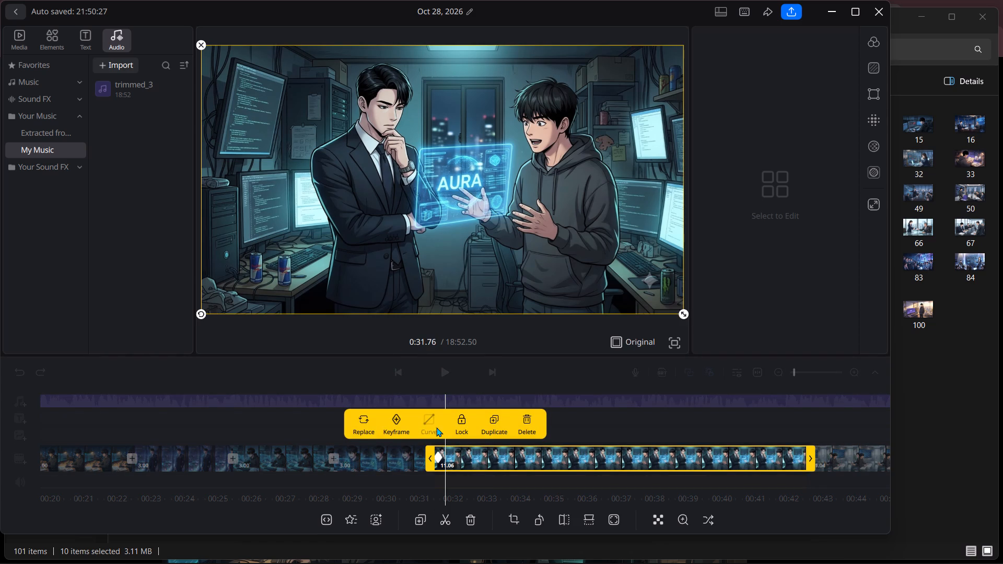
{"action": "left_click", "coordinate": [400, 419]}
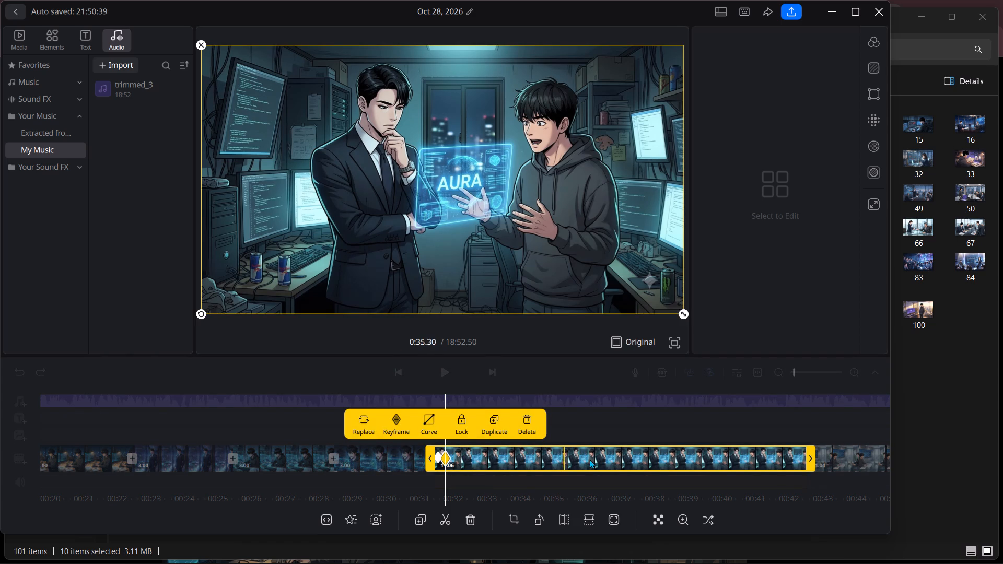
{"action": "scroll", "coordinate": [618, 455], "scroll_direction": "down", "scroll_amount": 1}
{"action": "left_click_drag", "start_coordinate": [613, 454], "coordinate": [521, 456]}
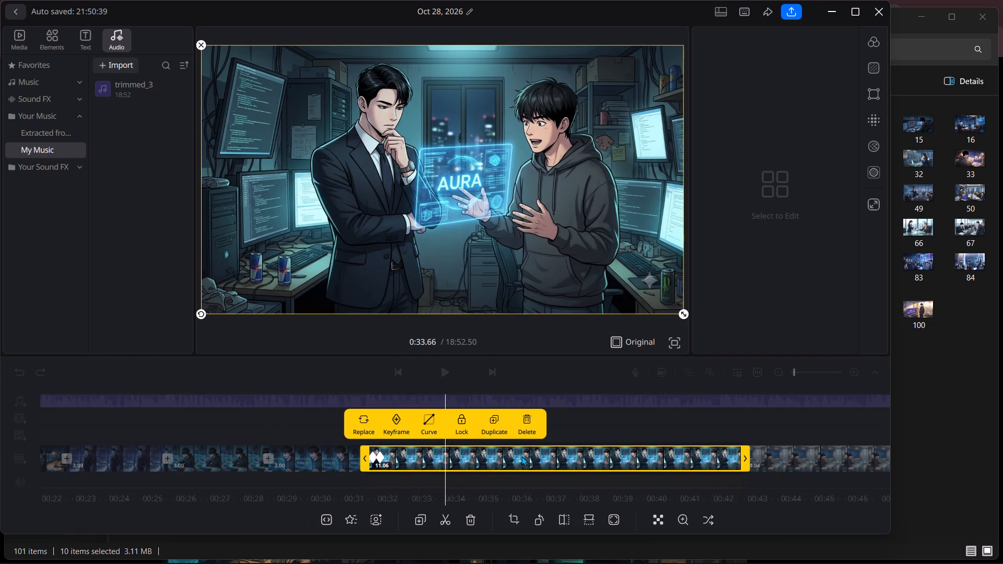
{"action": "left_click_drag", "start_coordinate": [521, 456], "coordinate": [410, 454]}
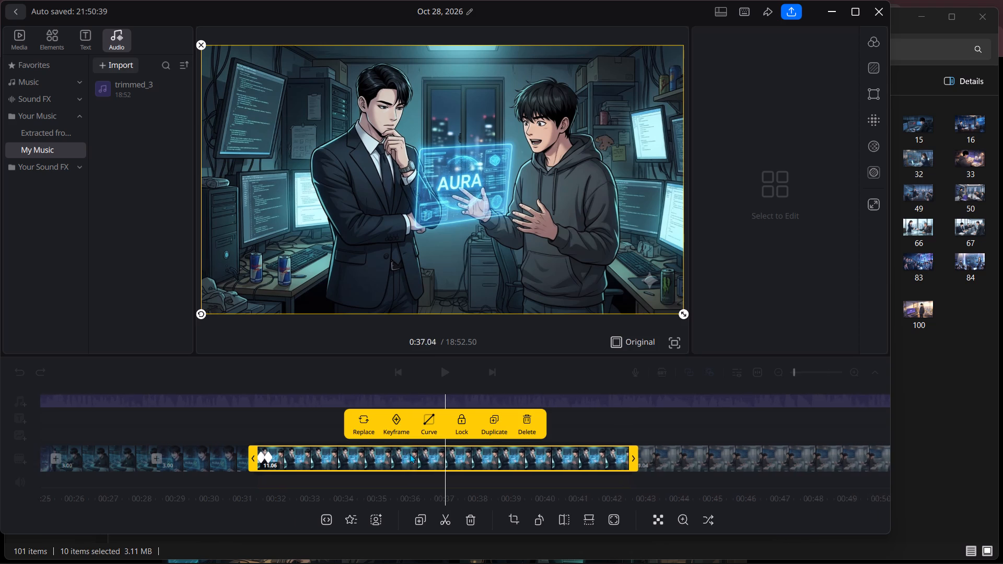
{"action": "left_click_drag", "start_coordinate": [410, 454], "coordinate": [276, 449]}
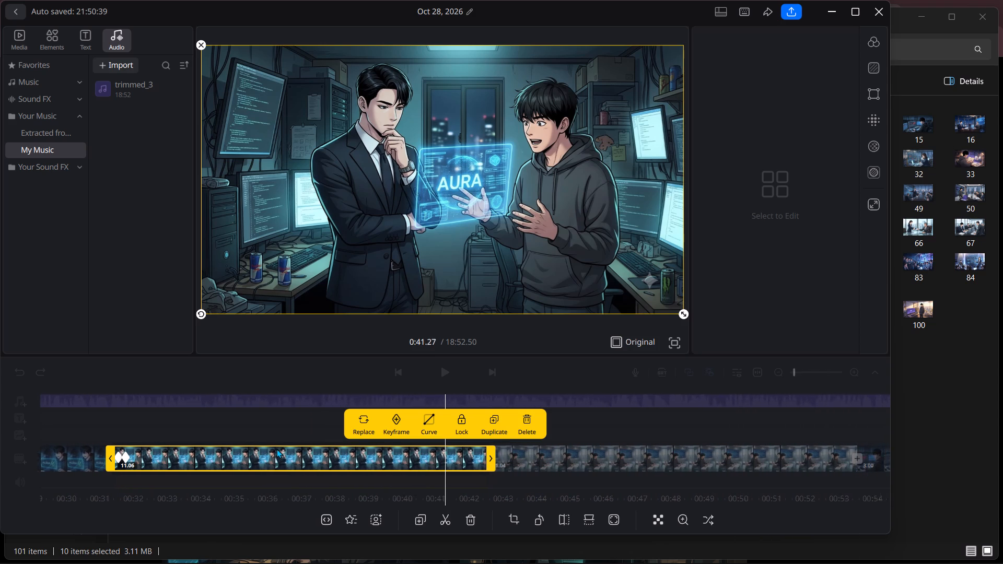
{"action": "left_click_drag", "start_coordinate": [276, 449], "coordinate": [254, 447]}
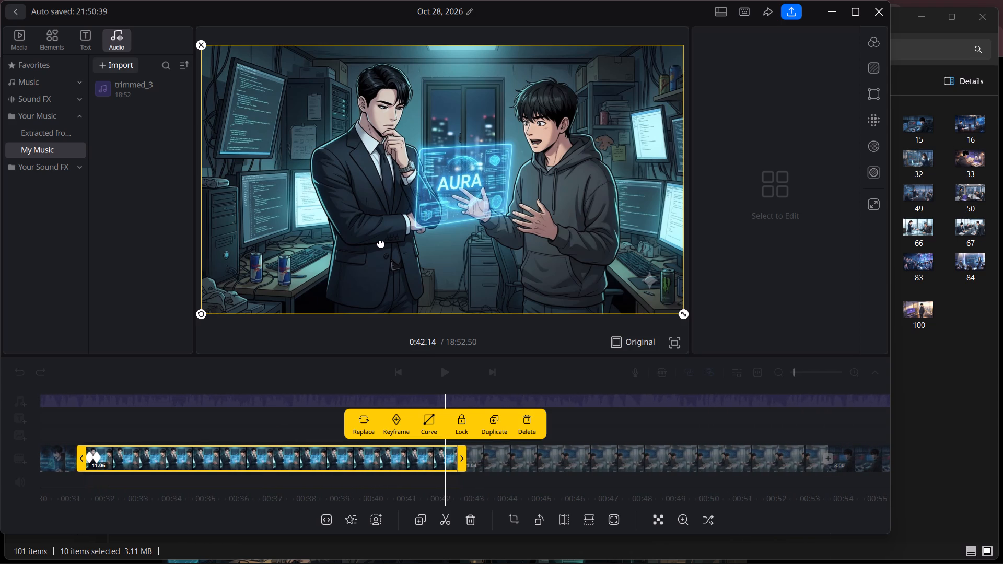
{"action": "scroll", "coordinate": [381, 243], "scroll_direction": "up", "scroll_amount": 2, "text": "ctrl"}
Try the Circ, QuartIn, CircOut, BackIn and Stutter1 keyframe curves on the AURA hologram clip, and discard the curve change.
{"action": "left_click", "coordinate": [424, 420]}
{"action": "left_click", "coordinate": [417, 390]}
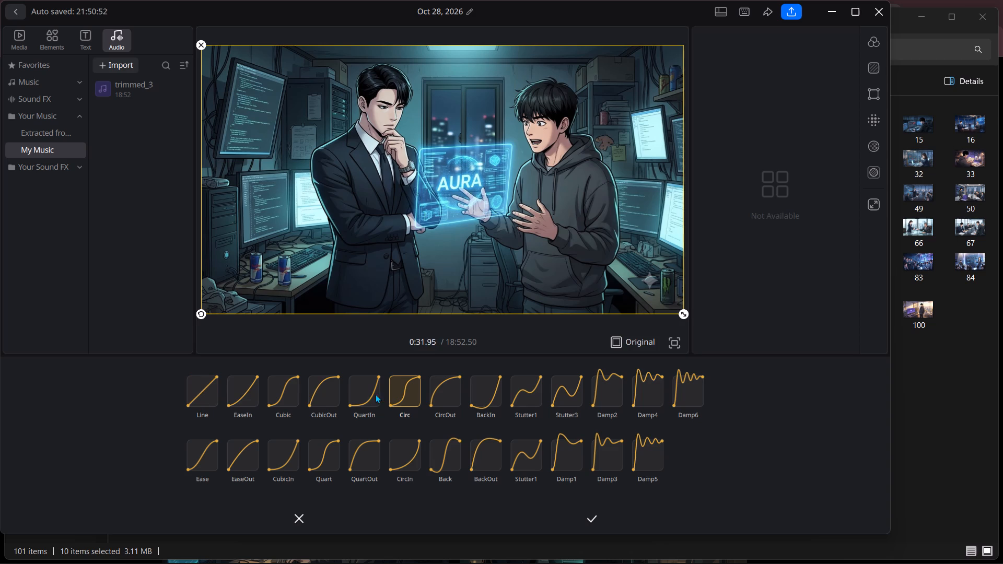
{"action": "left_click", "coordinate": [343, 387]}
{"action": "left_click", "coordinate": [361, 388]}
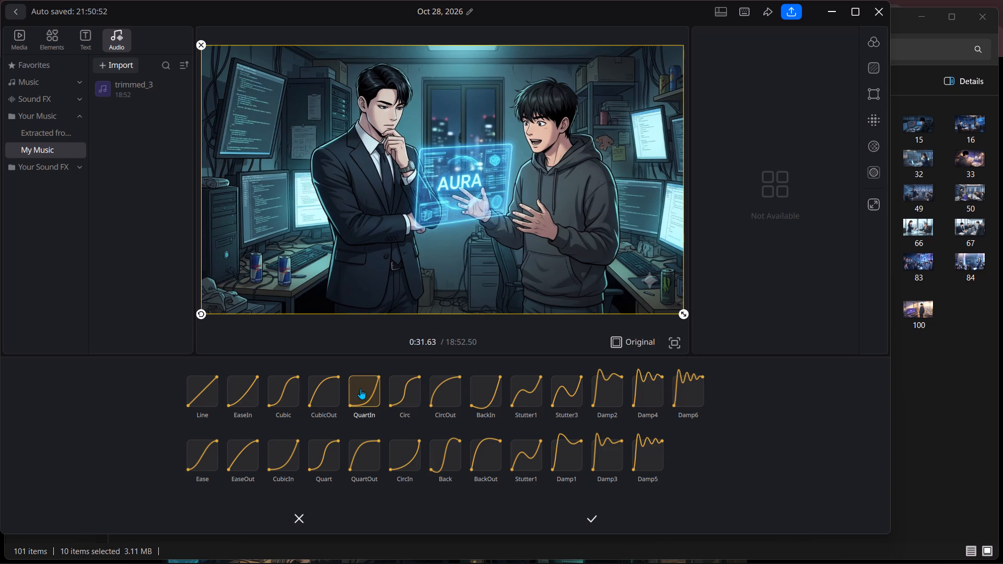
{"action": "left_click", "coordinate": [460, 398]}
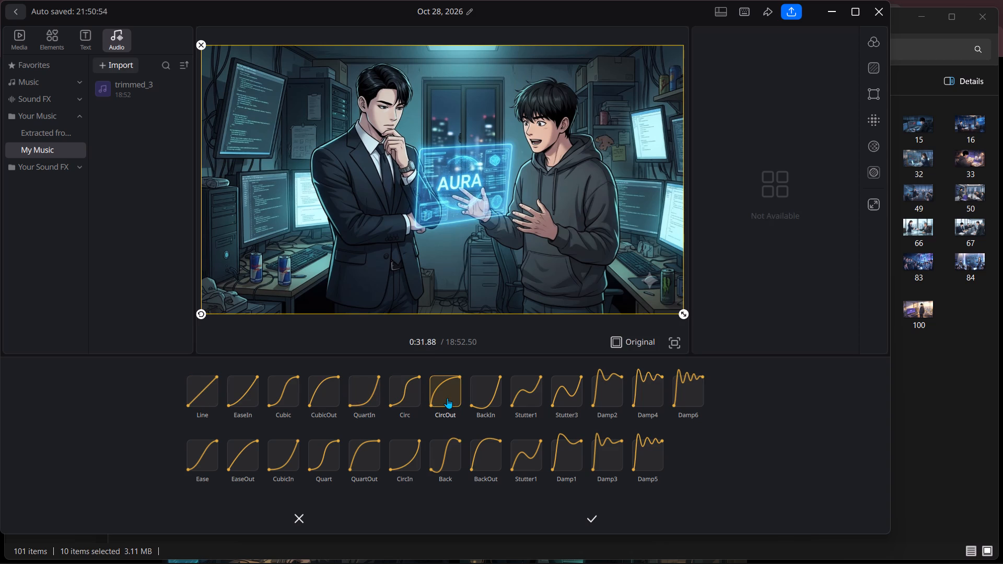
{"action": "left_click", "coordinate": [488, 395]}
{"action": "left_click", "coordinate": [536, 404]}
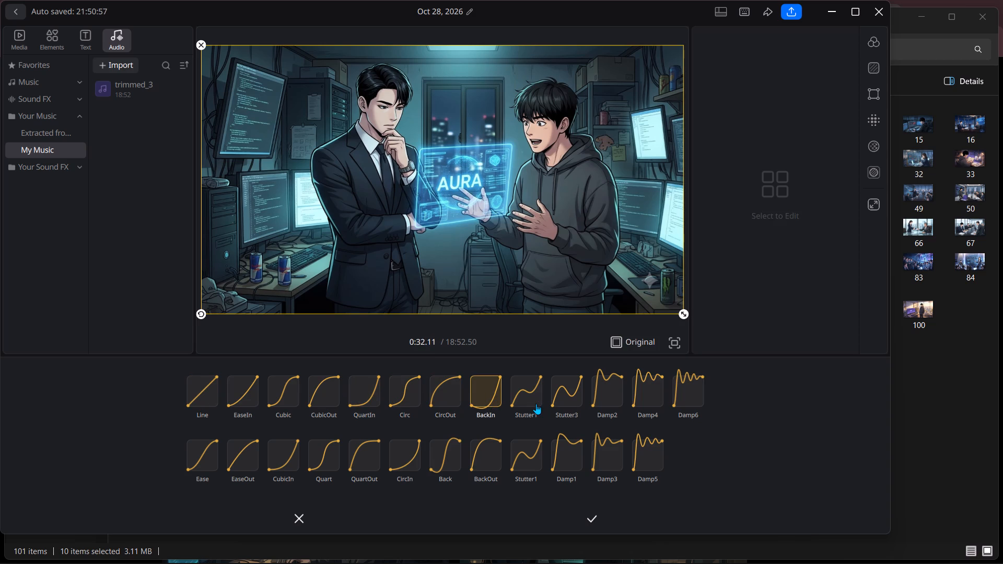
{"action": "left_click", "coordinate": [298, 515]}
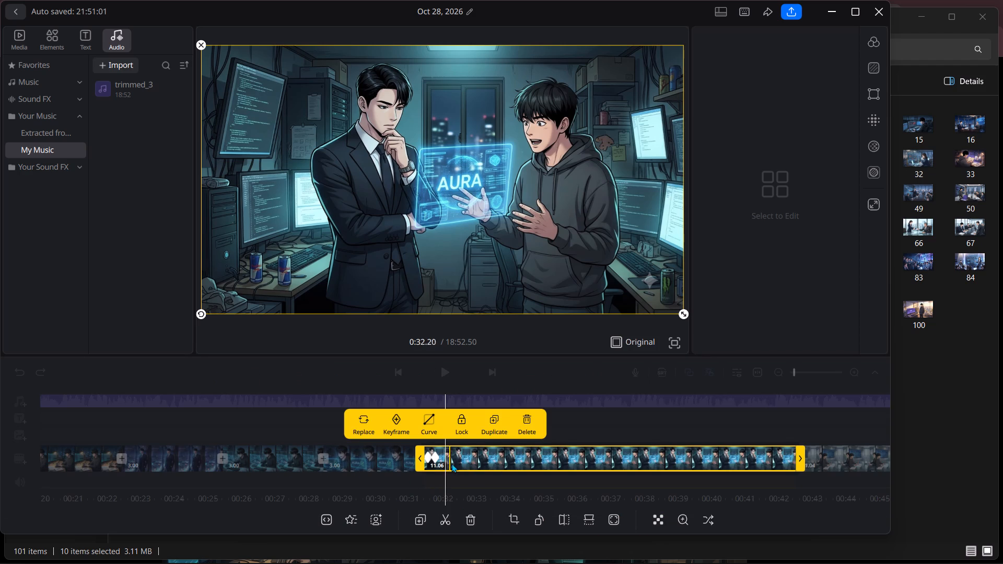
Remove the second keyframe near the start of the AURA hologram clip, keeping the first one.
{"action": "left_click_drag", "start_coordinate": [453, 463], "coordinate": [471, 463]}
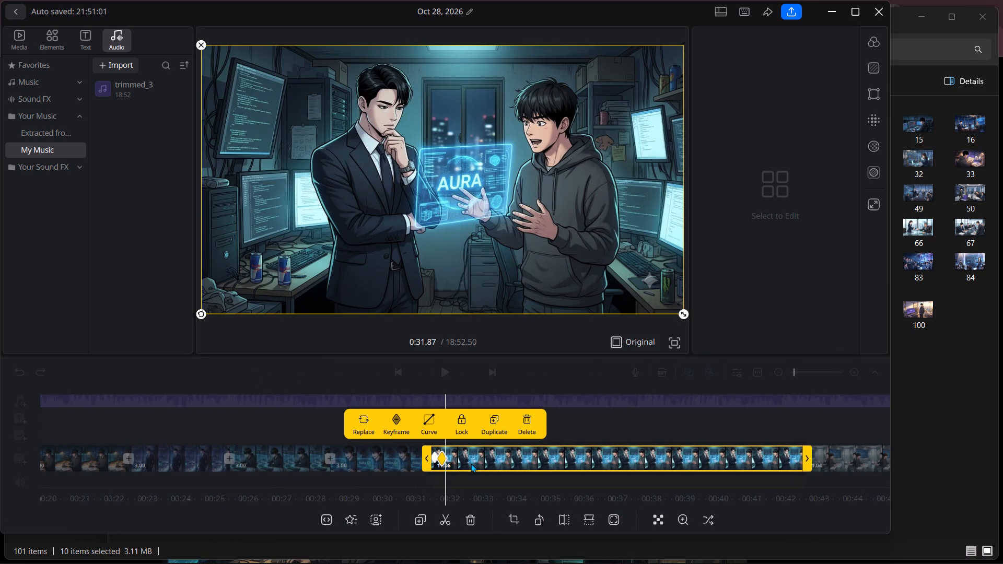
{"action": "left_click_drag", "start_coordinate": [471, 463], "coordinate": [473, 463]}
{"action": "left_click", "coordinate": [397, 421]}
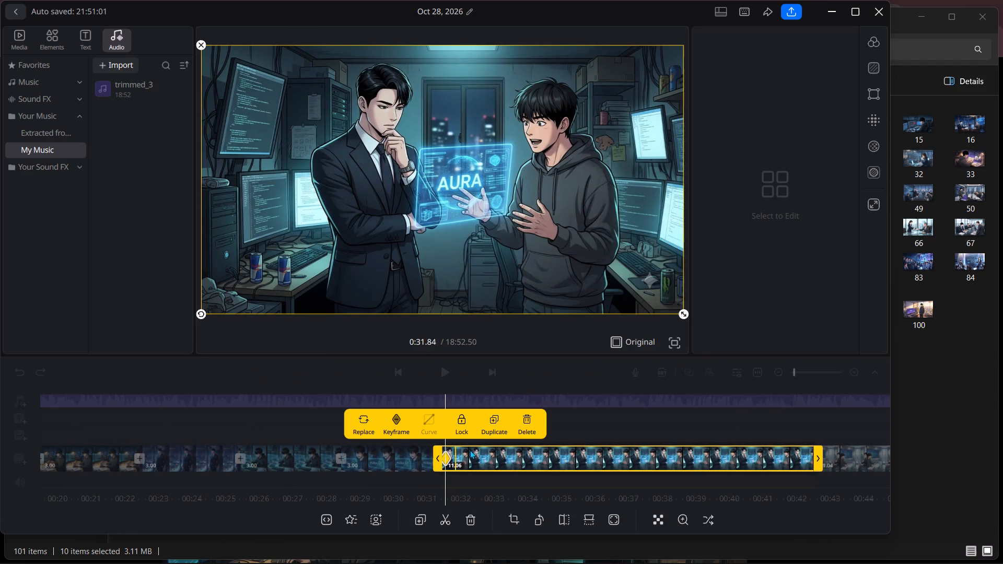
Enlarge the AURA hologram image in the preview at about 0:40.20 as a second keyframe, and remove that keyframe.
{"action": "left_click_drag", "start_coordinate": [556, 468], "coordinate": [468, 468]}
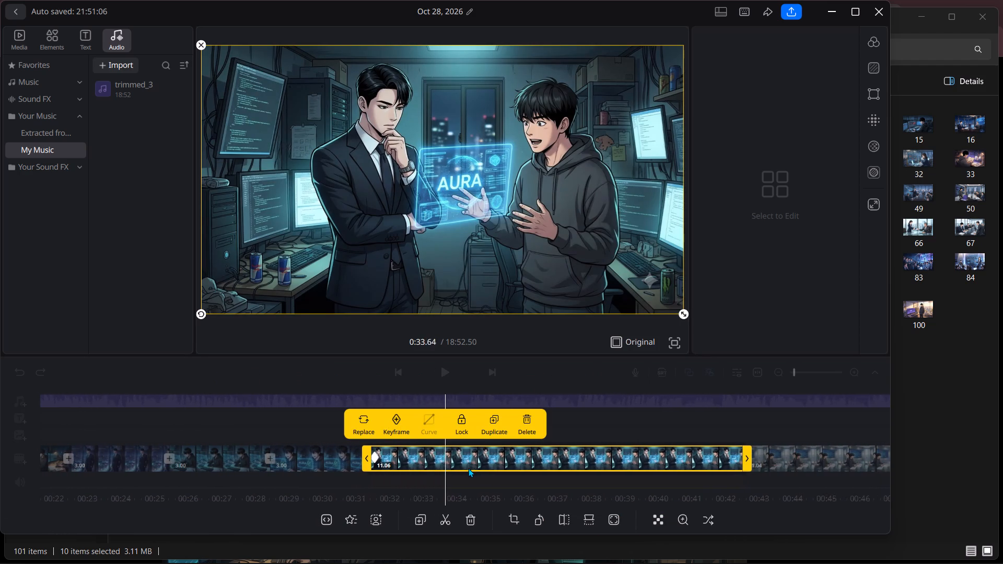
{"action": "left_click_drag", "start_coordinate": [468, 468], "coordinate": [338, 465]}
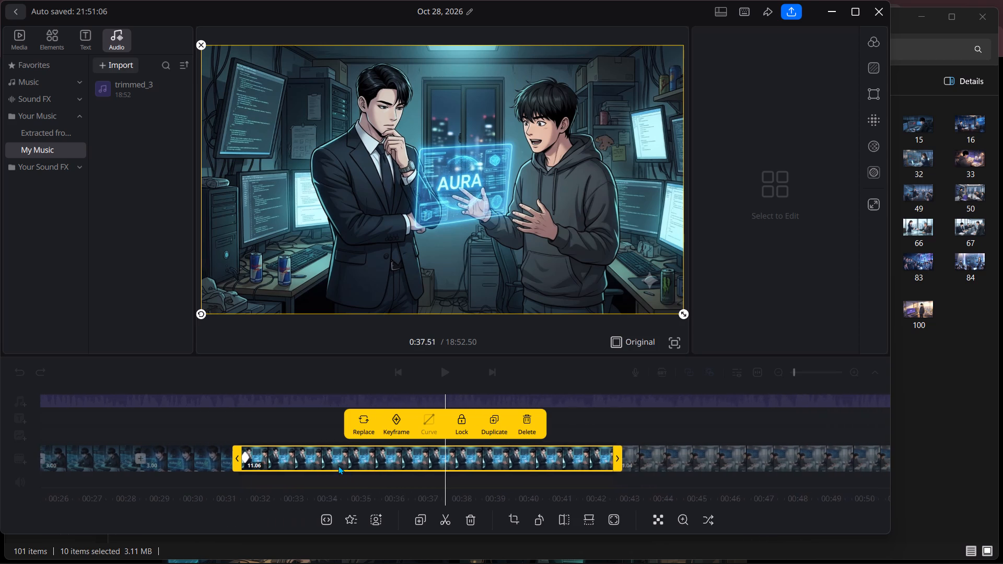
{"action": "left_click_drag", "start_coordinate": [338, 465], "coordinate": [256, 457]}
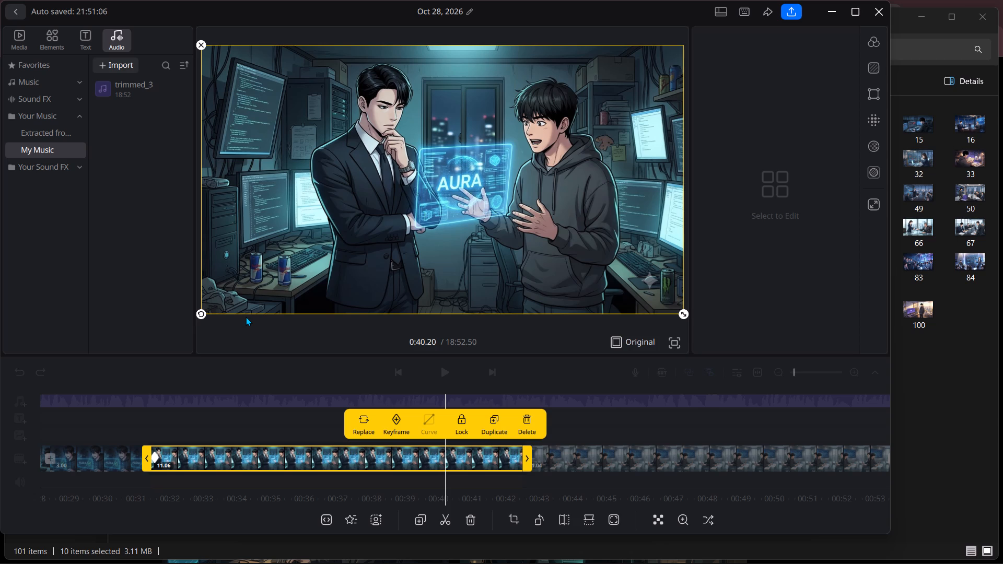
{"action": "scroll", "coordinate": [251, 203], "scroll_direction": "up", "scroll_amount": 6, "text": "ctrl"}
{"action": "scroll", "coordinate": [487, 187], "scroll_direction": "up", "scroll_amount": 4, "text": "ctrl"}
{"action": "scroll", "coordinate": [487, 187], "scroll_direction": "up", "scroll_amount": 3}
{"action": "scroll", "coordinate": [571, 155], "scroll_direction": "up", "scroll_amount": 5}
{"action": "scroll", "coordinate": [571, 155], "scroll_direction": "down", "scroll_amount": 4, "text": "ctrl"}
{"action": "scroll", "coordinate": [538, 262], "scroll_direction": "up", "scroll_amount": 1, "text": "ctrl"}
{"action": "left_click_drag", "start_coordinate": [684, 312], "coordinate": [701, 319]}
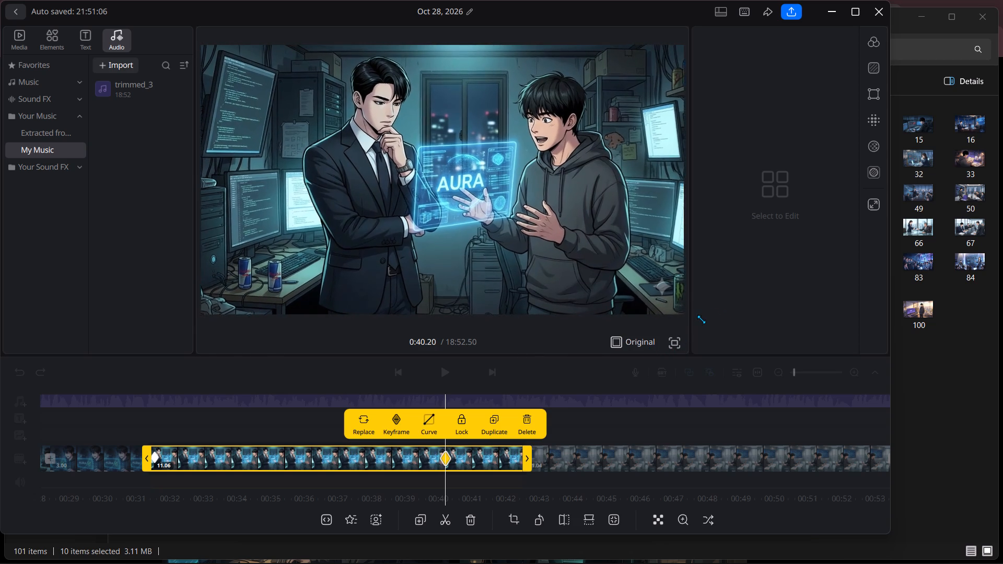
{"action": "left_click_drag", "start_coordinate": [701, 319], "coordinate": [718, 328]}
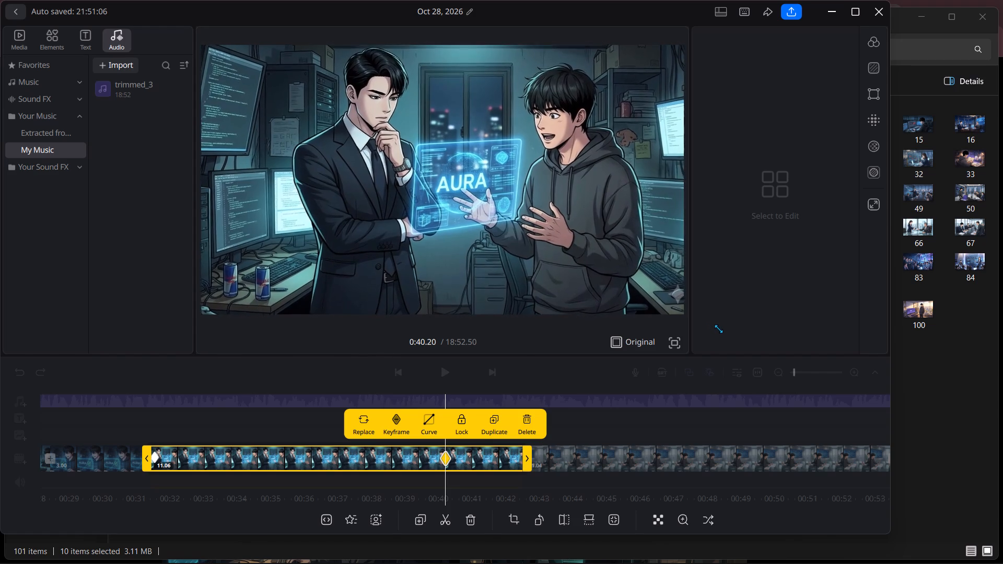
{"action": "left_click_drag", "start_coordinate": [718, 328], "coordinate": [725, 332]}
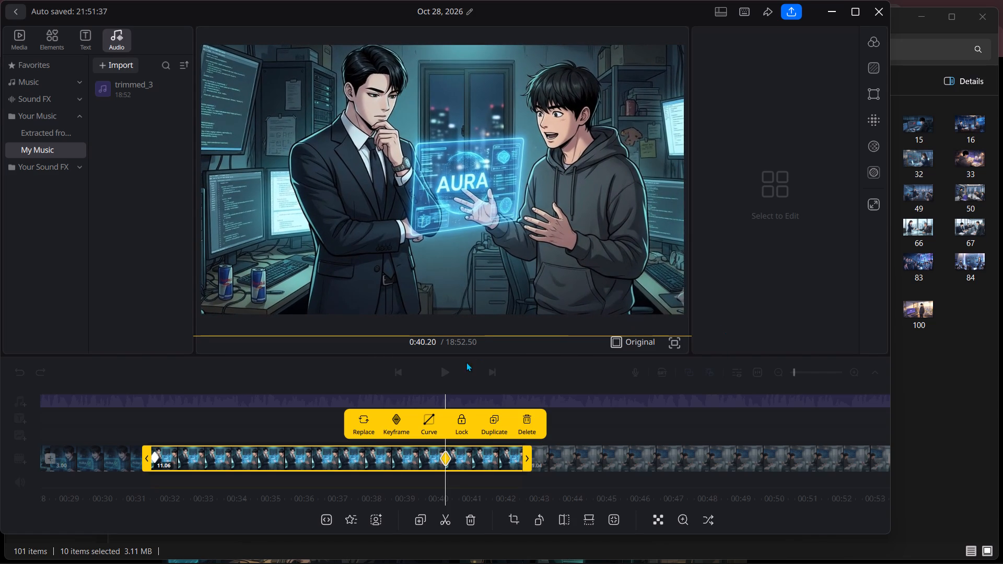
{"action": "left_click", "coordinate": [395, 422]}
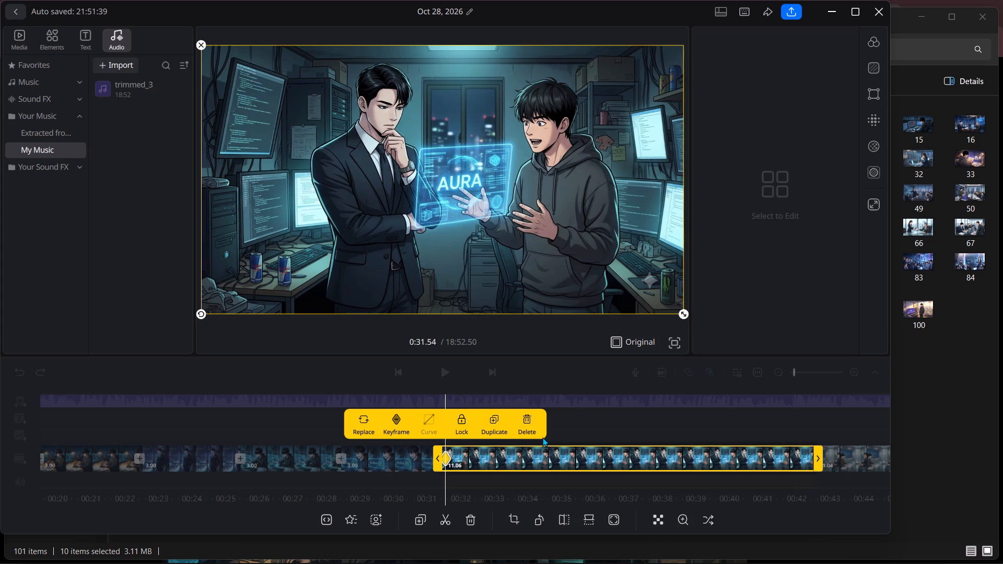
Enlarge the AURA hologram image in the preview at about 0:42.37, creating a zoomed-in keyframe near the clip's end.
{"action": "left_click", "coordinate": [809, 461]}
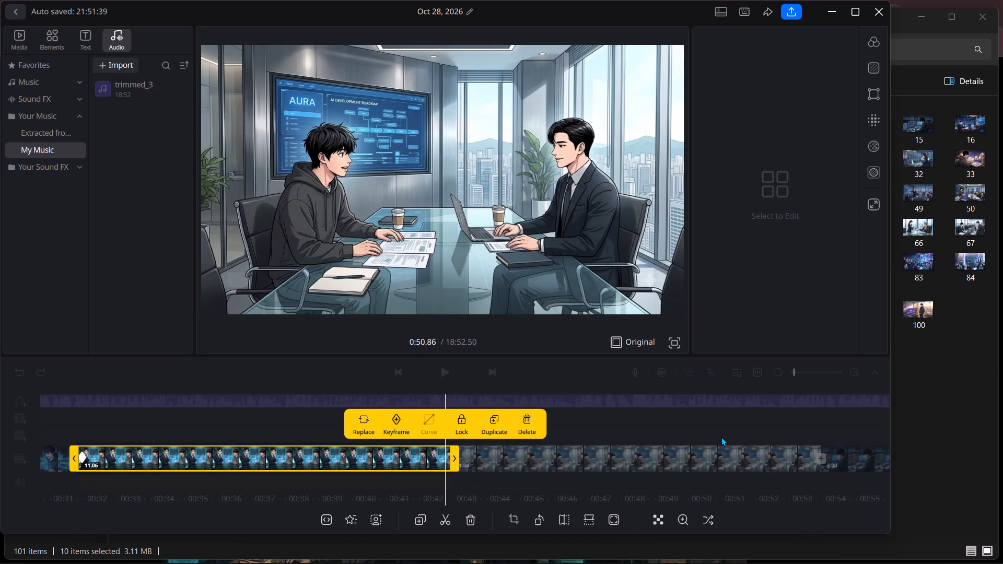
{"action": "left_click_drag", "start_coordinate": [684, 316], "coordinate": [721, 367]}
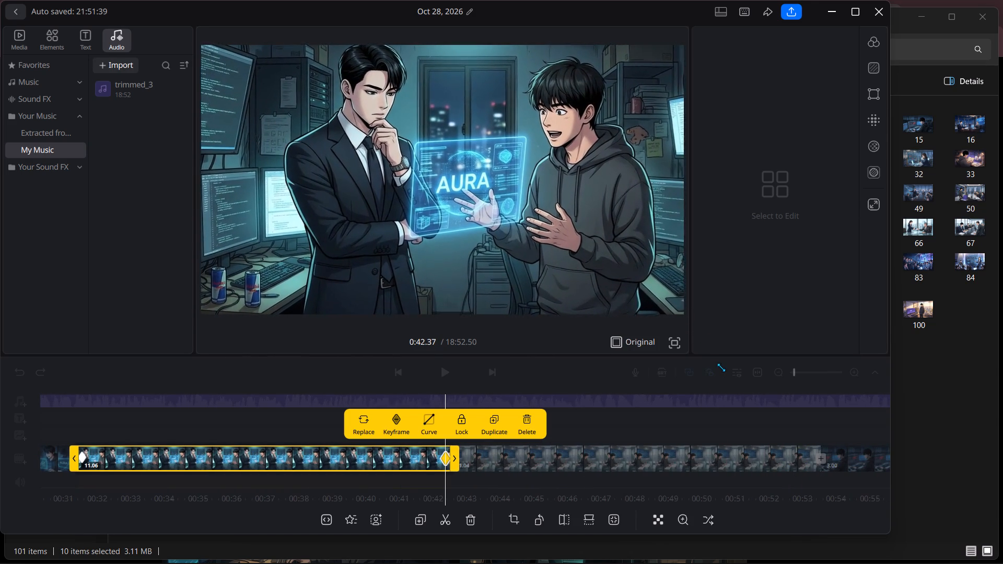
{"action": "left_click_drag", "start_coordinate": [721, 367], "coordinate": [734, 413]}
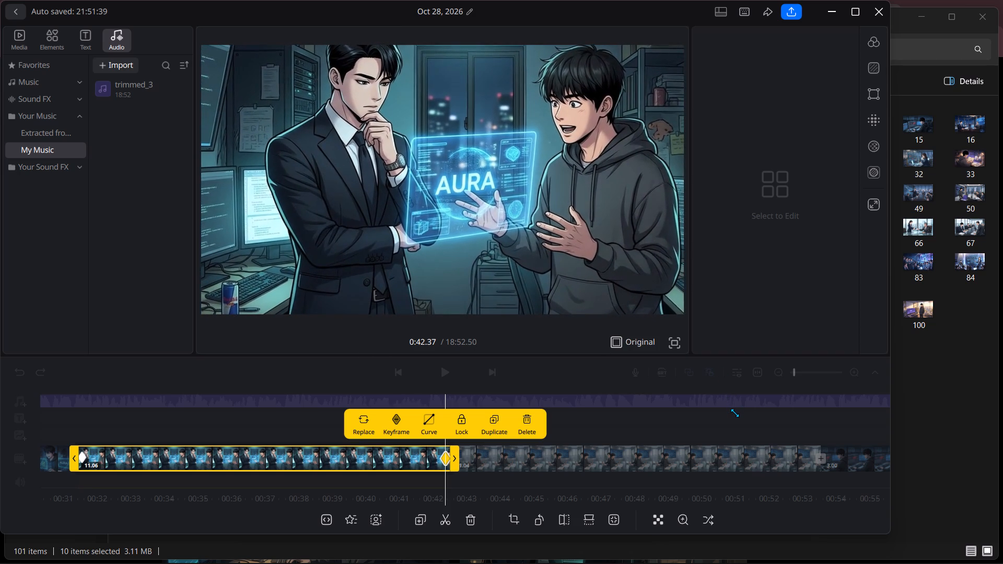
{"action": "left_click_drag", "start_coordinate": [734, 413], "coordinate": [734, 414]}
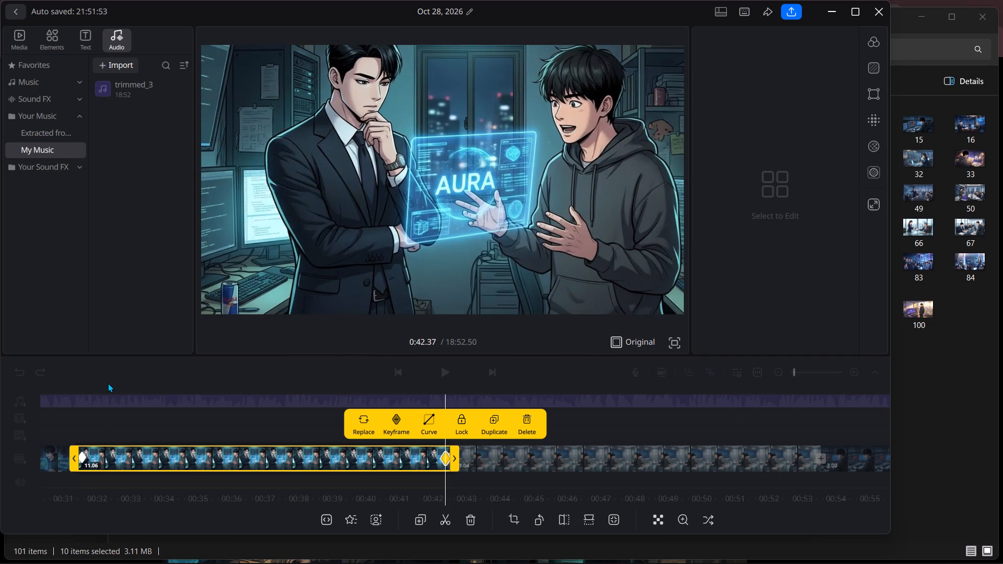
Play the AURA hologram clip from near its start to check the keyframe zoom.
{"action": "left_click", "coordinate": [102, 454]}
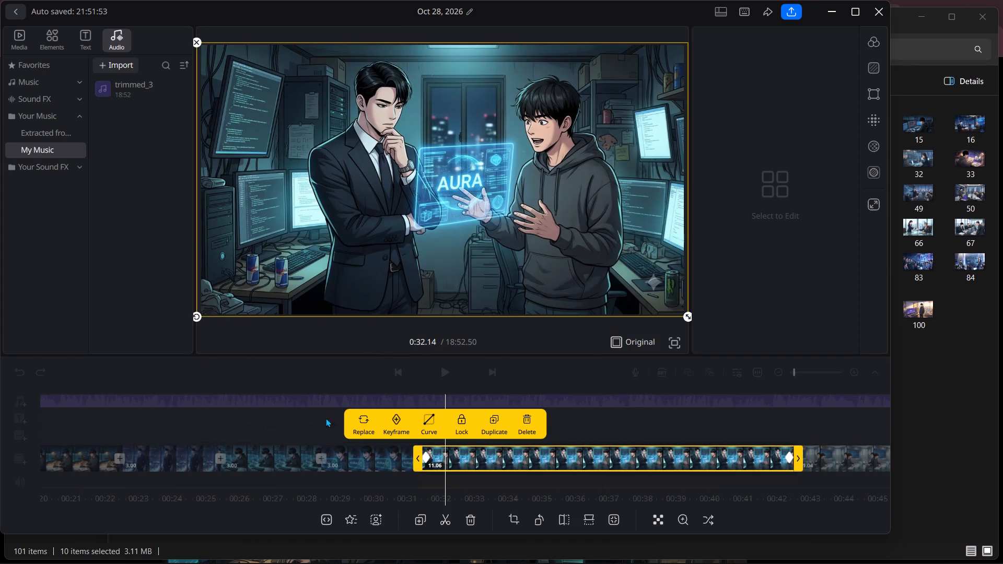
{"action": "key", "text": "space"}
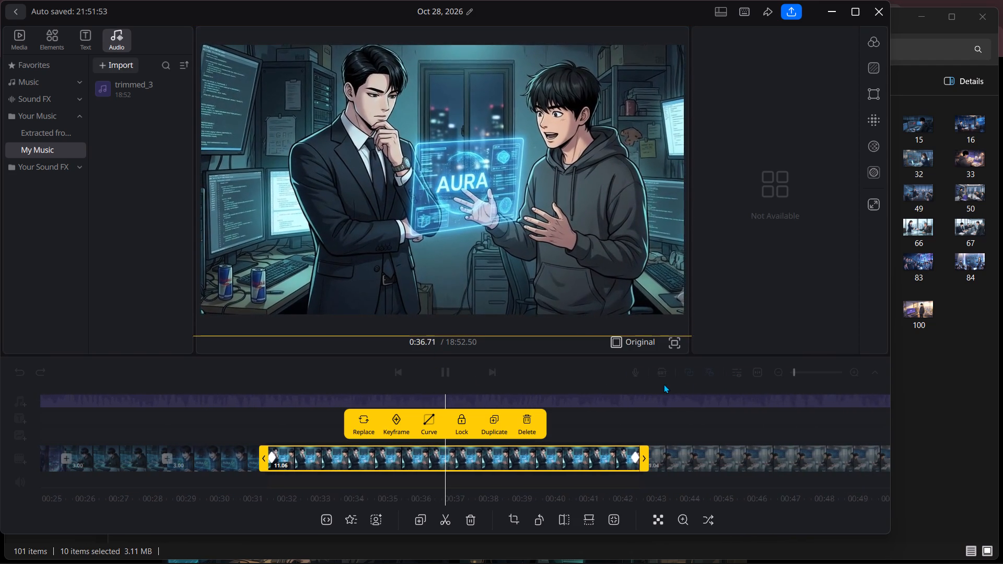
{"action": "left_click", "coordinate": [715, 327]}
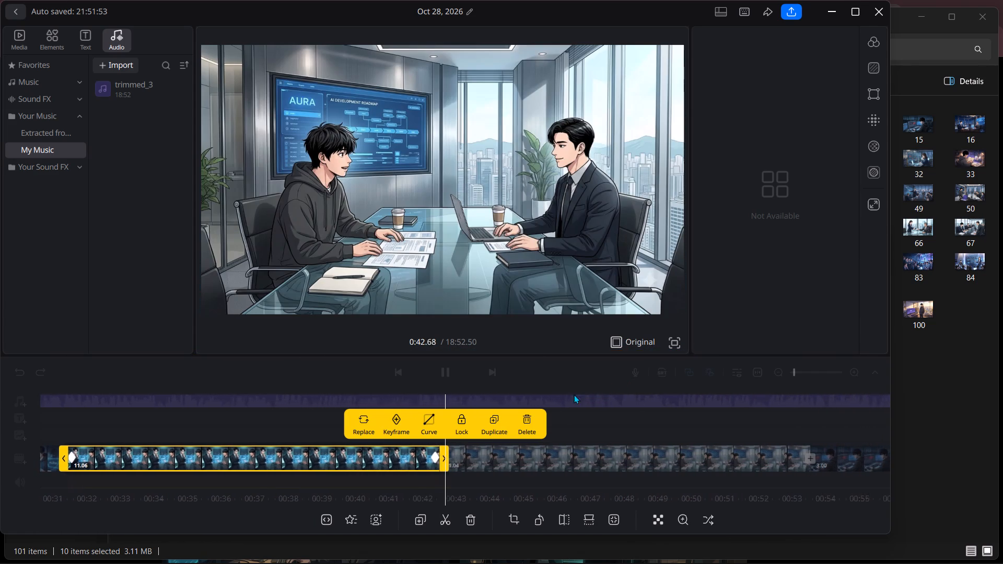
Add a Dissolve 2 transition with a 0.8 duration between the AURA hologram clip and the following meeting-room clip.
{"action": "left_click_drag", "start_coordinate": [454, 452], "coordinate": [515, 460]}
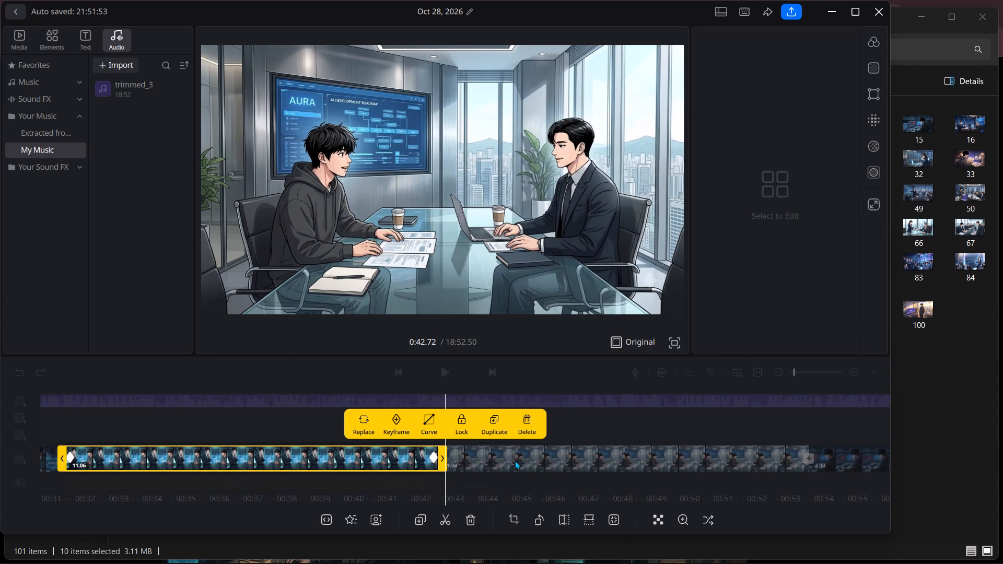
{"action": "left_click_drag", "start_coordinate": [515, 460], "coordinate": [516, 462]}
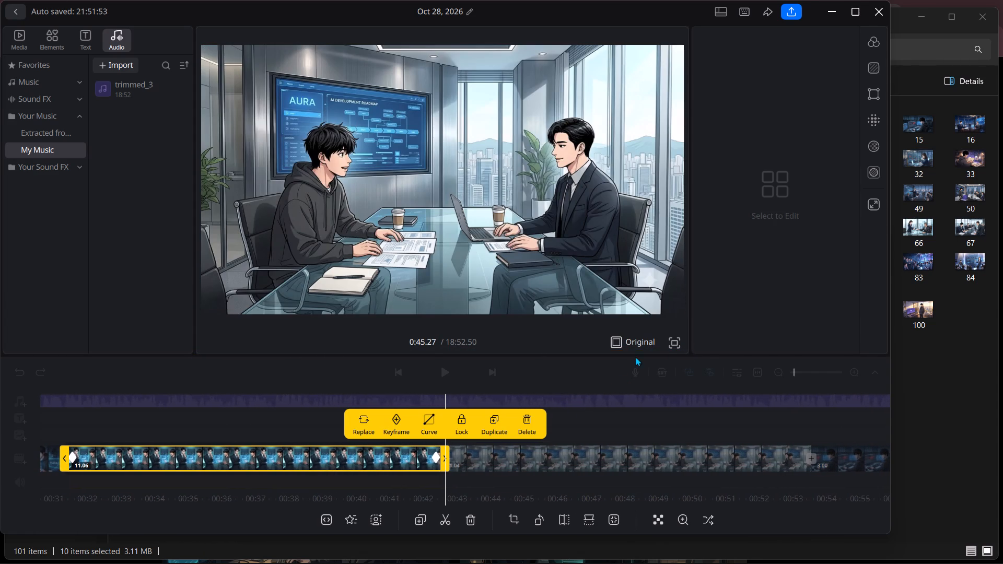
{"action": "left_click", "coordinate": [722, 322]}
{"action": "left_click", "coordinate": [657, 405]}
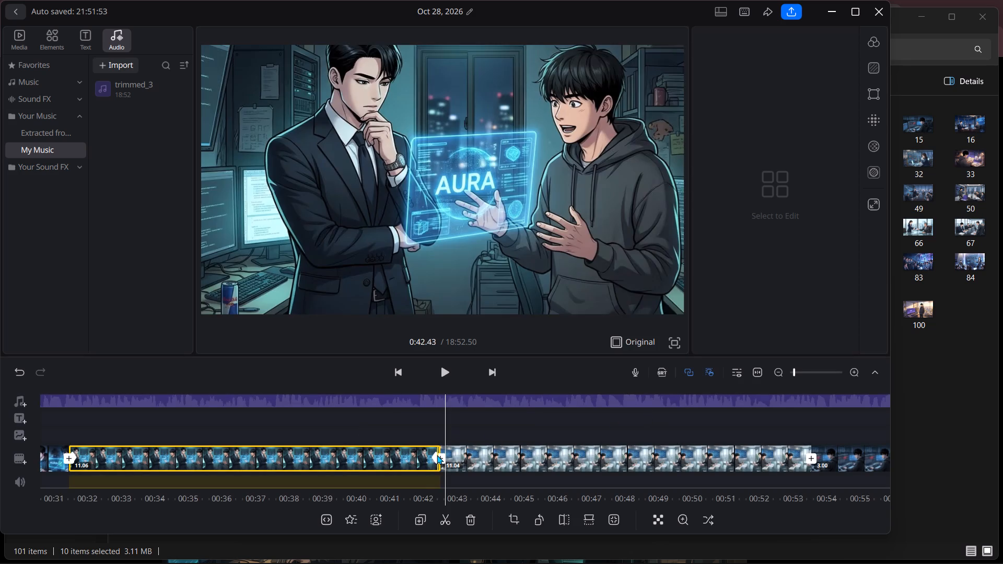
{"action": "left_click", "coordinate": [441, 459]}
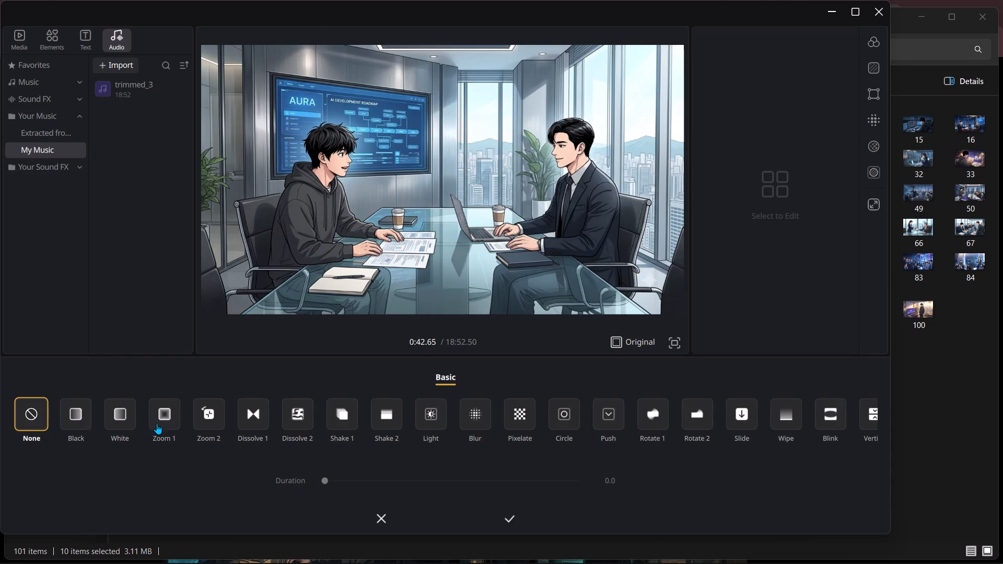
{"action": "left_click", "coordinate": [254, 419]}
{"action": "left_click", "coordinate": [215, 417]}
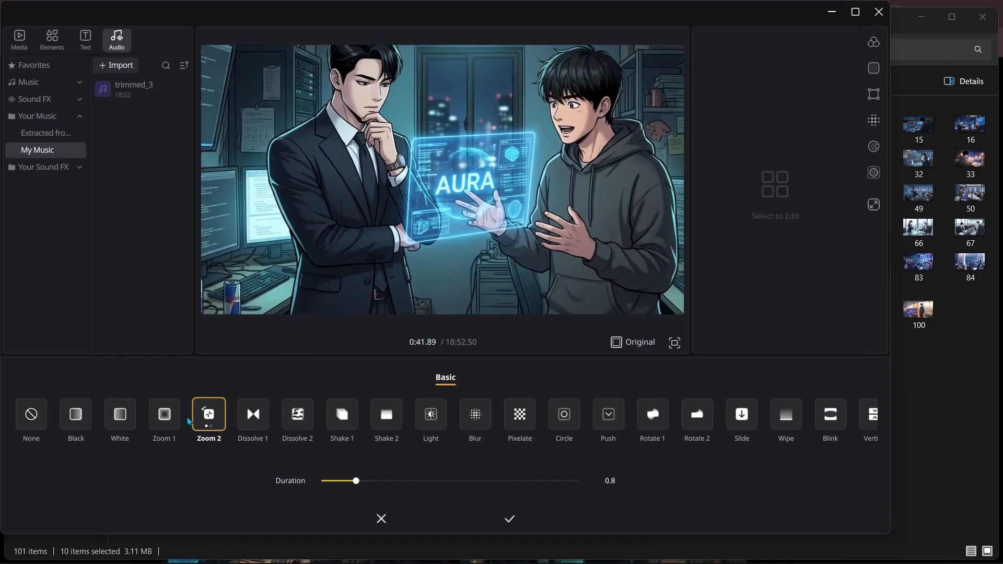
{"action": "left_click", "coordinate": [170, 415]}
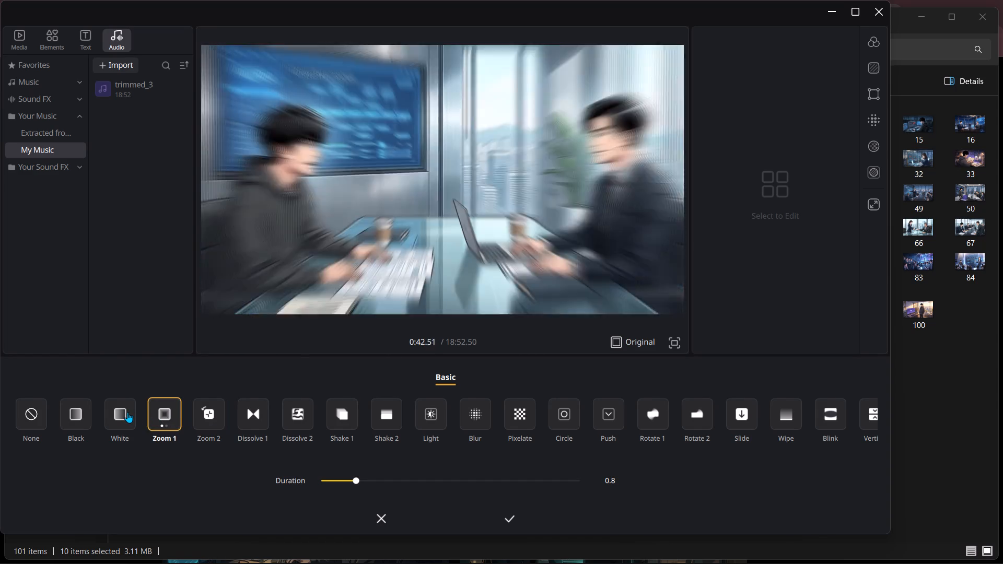
{"action": "left_click", "coordinate": [126, 412]}
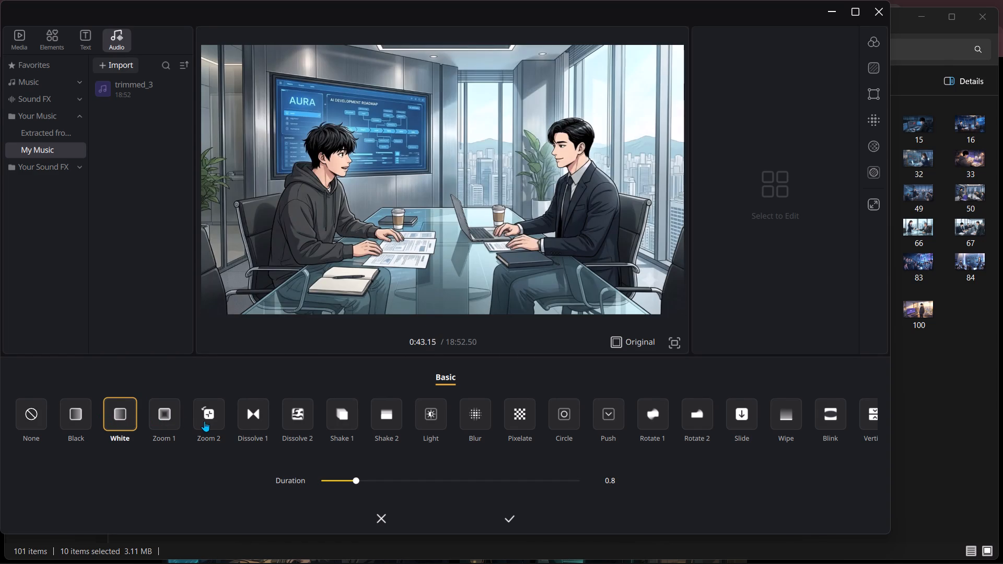
{"action": "left_click", "coordinate": [248, 417]}
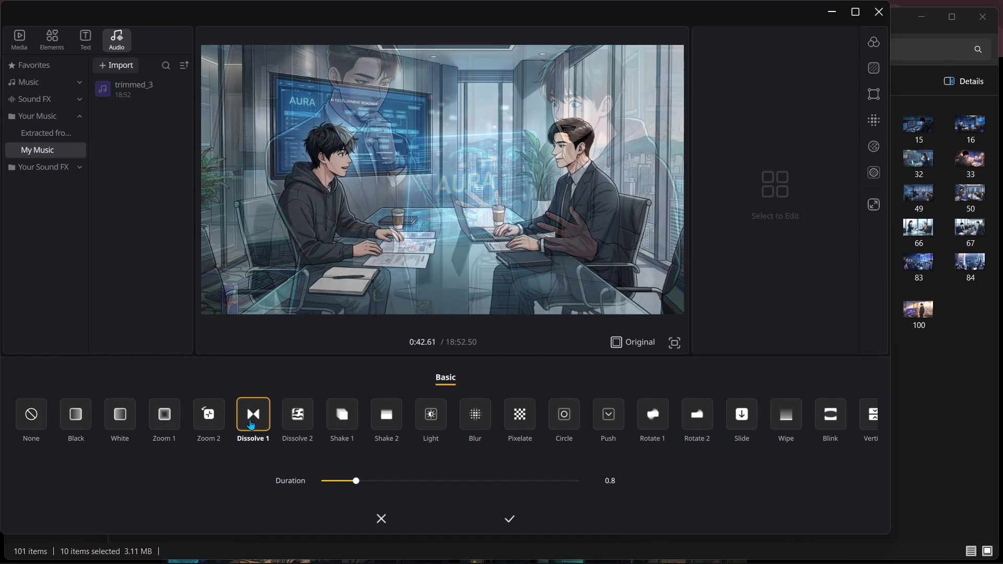
{"action": "left_click", "coordinate": [290, 420]}
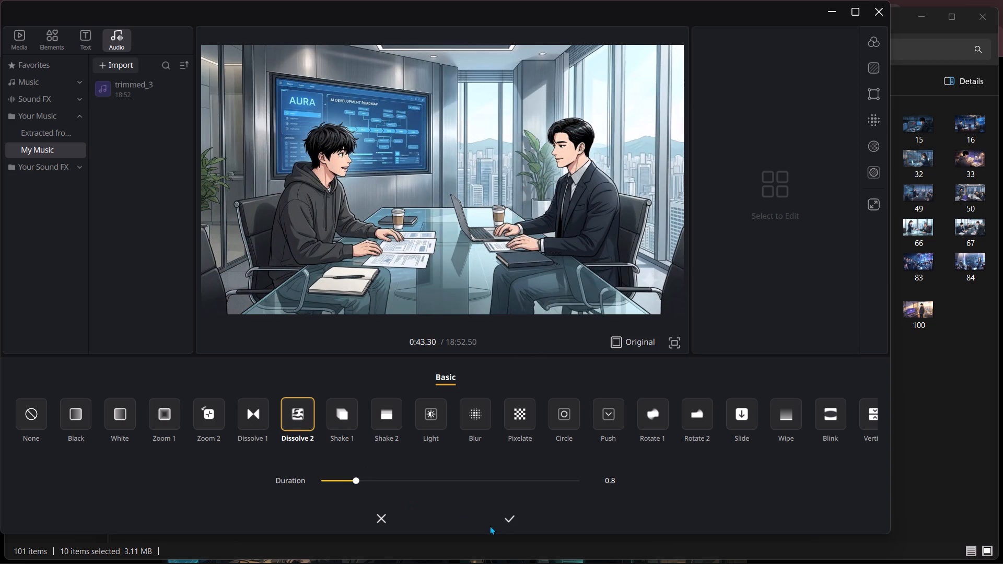
{"action": "left_click", "coordinate": [512, 518]}
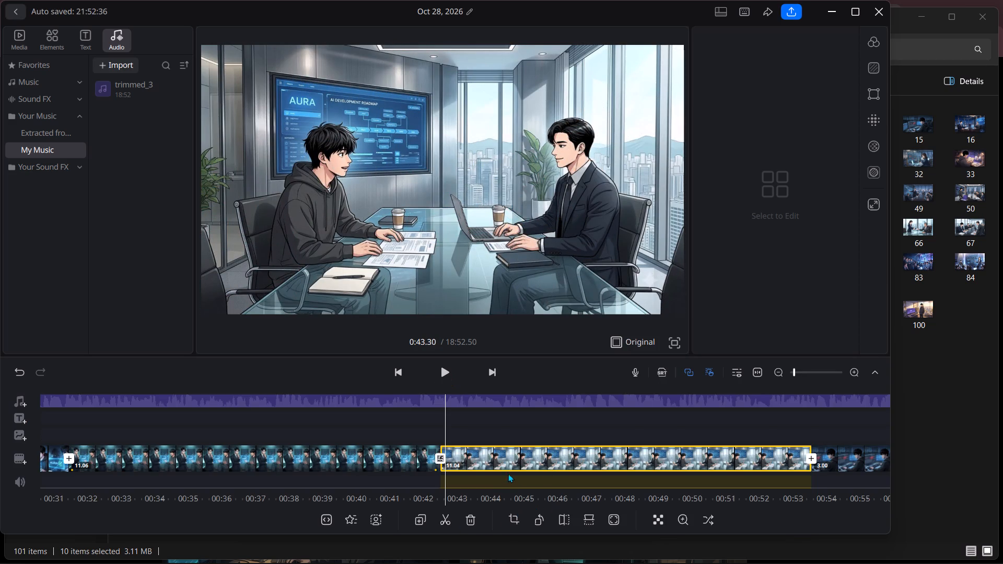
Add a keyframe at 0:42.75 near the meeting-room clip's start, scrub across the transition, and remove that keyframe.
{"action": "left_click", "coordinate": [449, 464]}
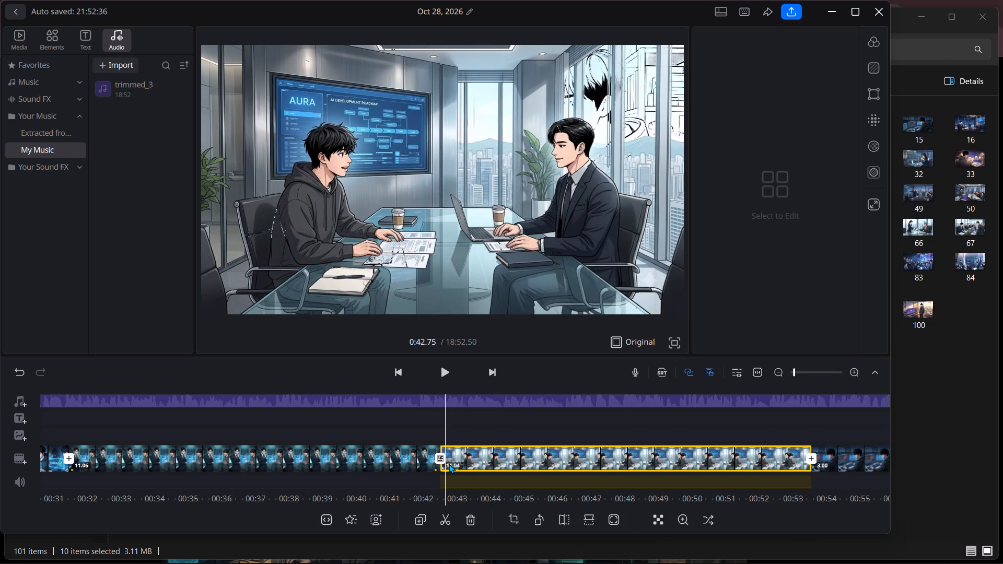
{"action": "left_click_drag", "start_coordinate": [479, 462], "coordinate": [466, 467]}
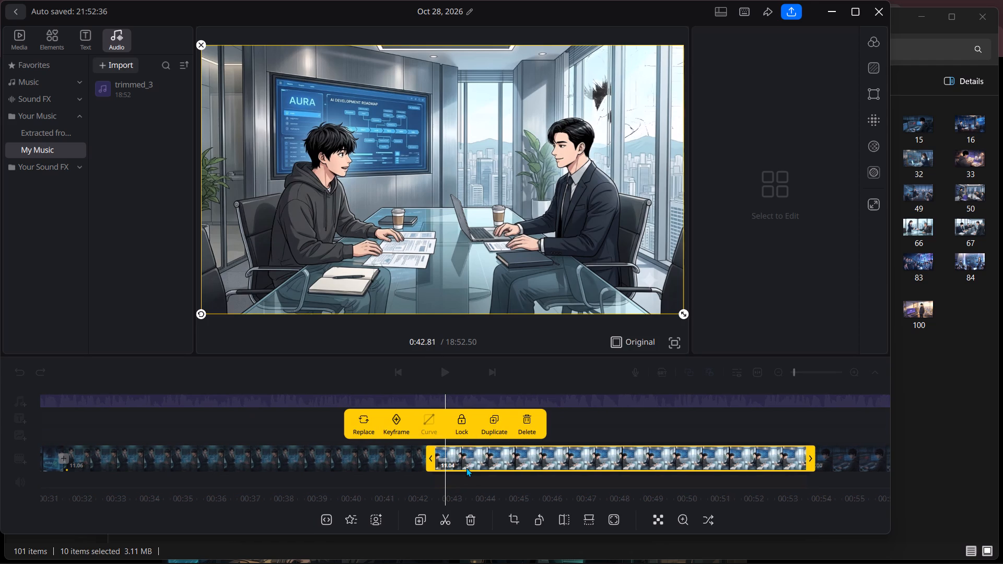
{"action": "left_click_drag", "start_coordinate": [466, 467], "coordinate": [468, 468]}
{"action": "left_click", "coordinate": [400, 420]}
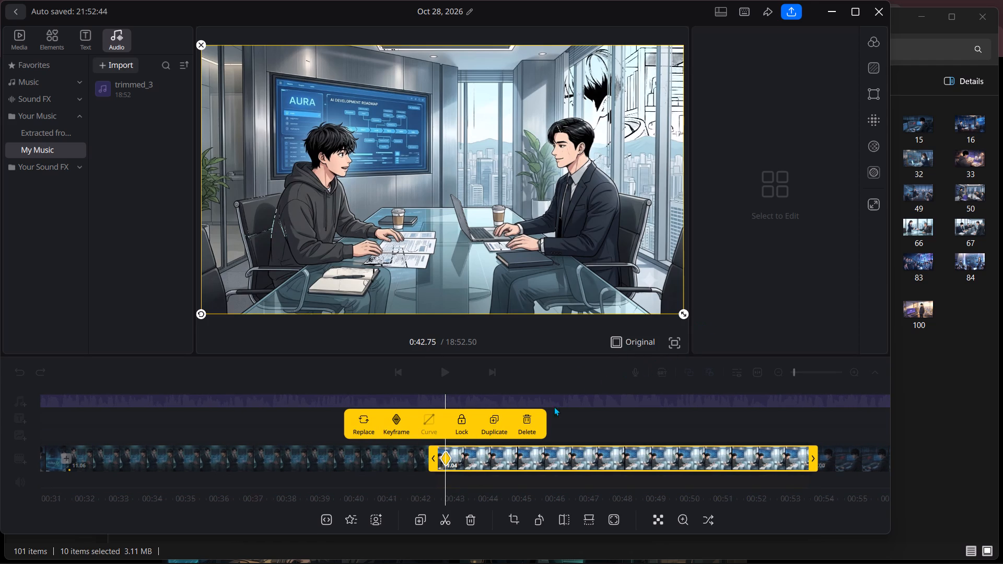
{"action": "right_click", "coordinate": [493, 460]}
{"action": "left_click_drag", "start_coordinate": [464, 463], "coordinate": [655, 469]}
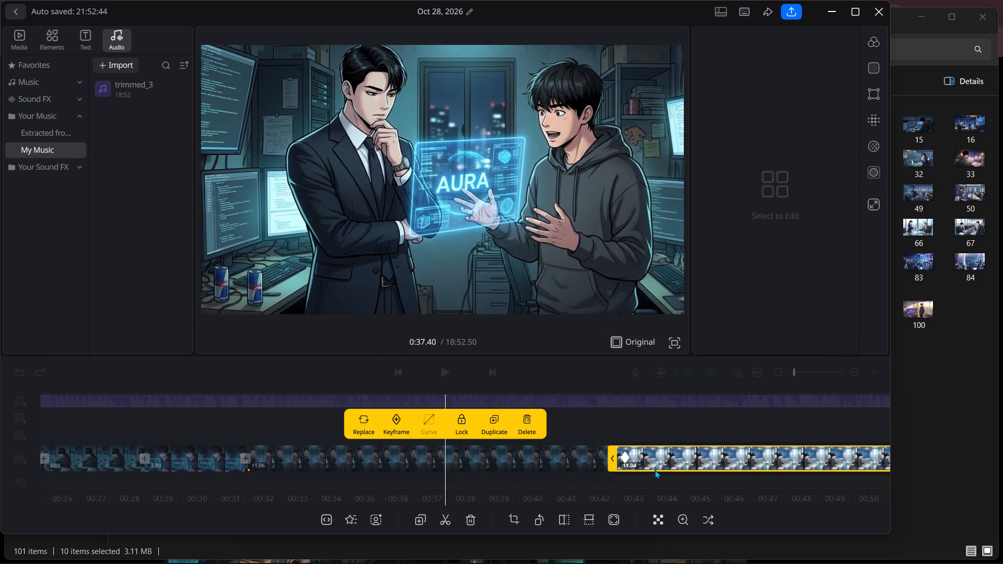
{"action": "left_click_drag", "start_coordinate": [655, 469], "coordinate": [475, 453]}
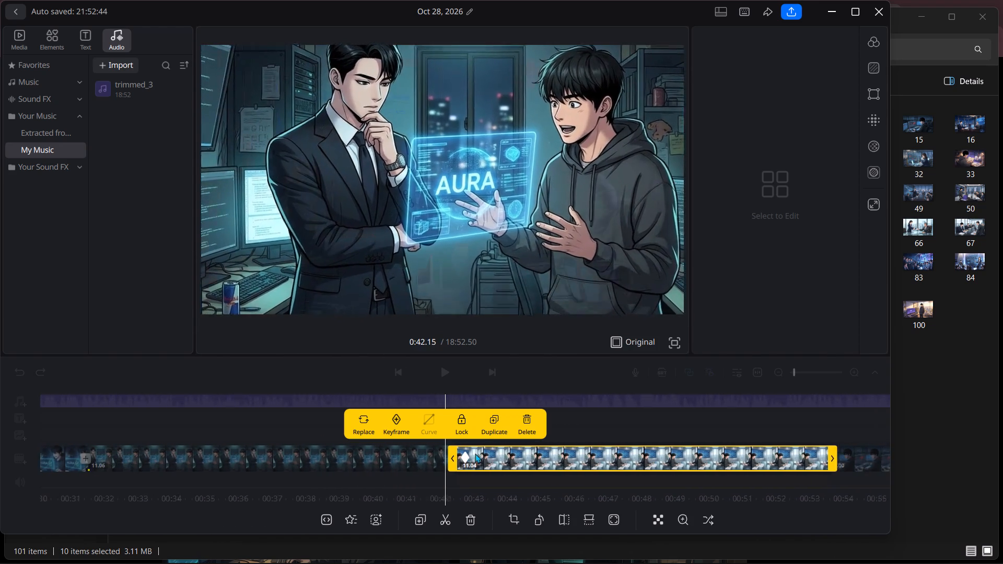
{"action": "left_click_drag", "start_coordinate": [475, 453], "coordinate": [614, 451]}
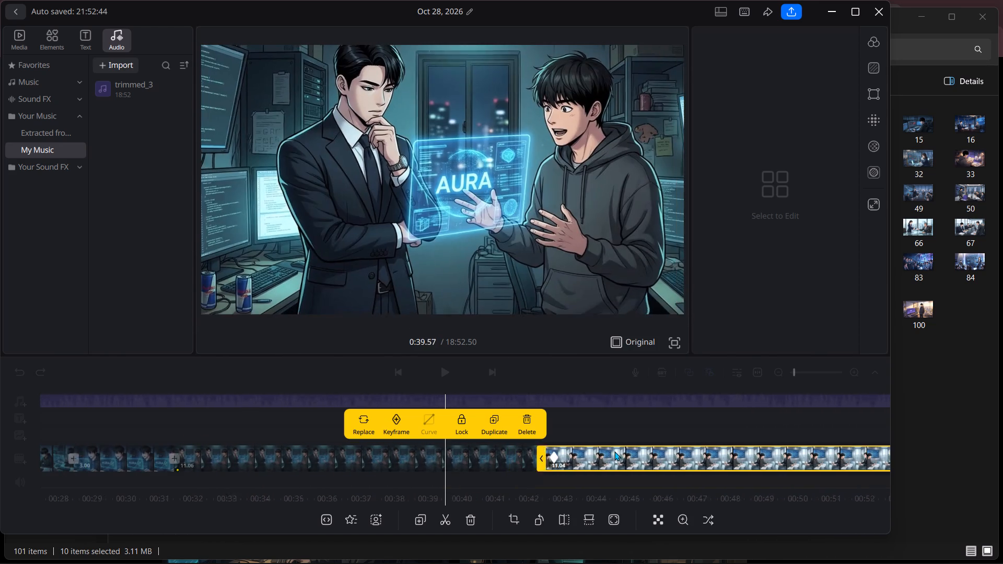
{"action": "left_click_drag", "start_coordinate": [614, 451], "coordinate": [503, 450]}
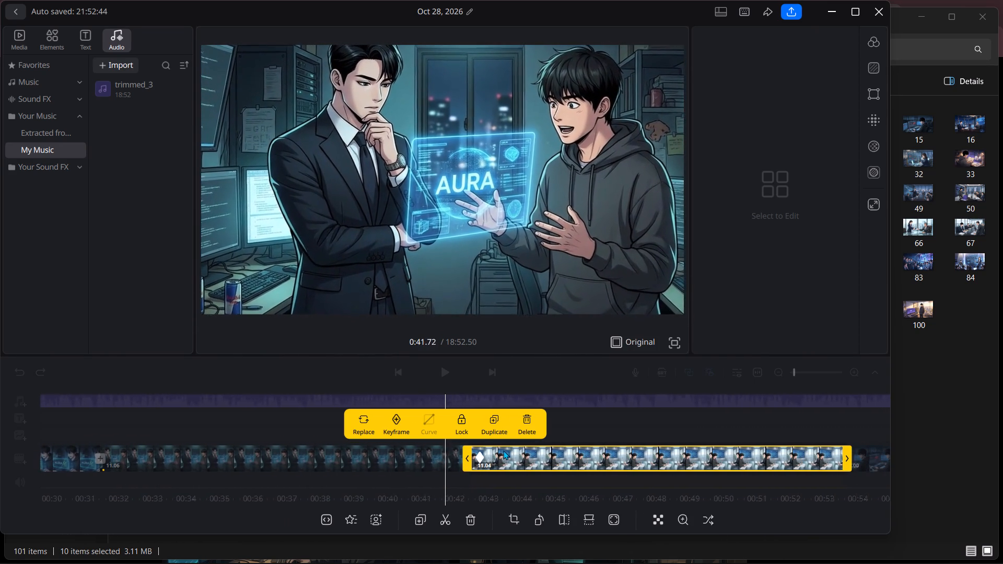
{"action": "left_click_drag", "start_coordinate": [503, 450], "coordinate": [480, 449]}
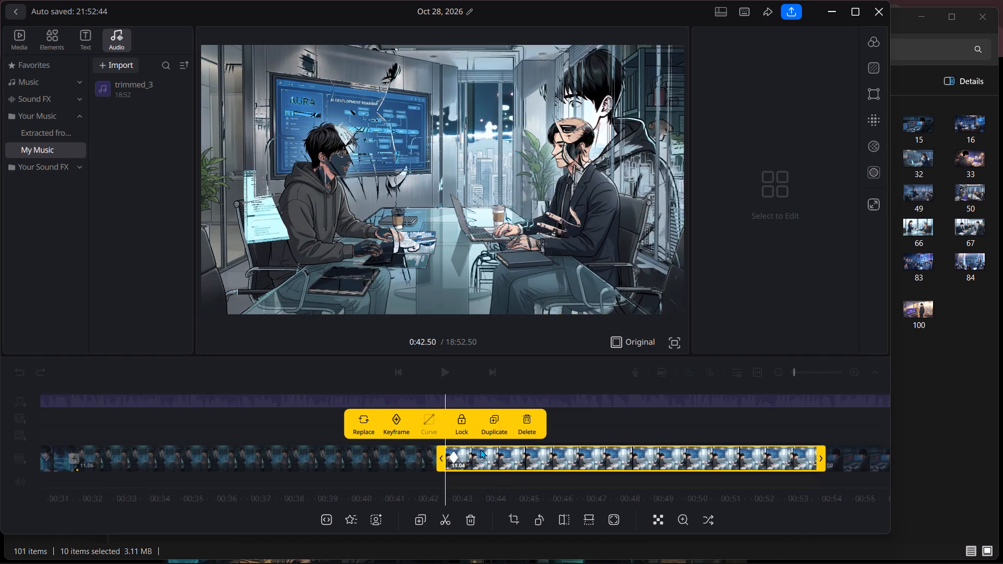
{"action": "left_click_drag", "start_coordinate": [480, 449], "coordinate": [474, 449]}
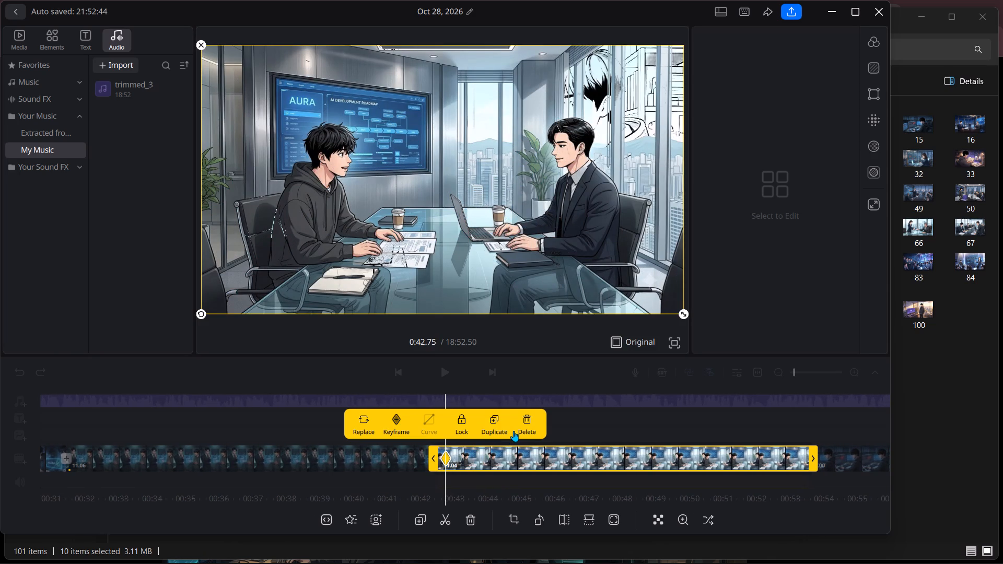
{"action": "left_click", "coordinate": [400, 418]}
Enlarge the meeting-room image in the preview at 0:42.75 and add a keyframe there as the zoomed-in start.
{"action": "left_click_drag", "start_coordinate": [682, 314], "coordinate": [714, 348]}
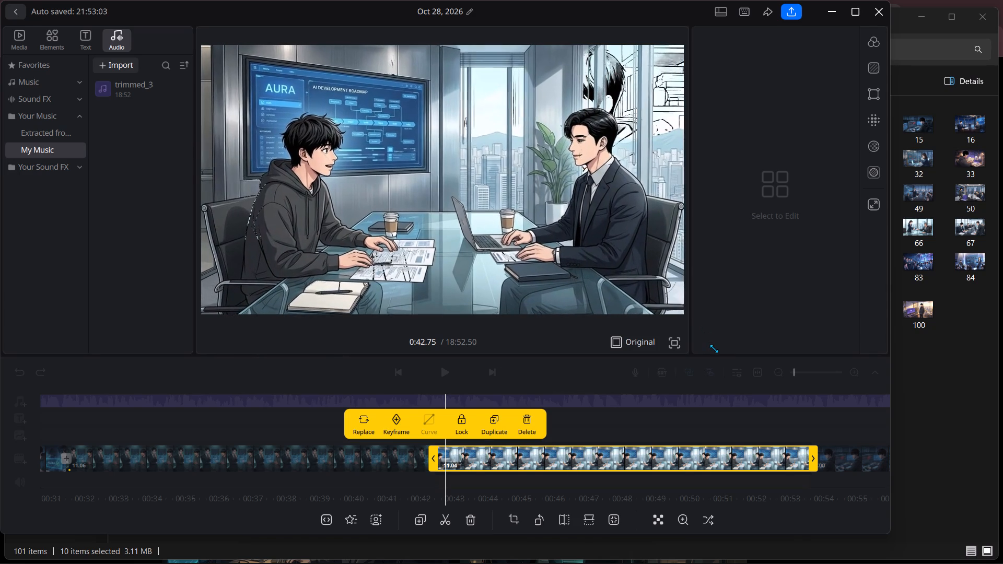
{"action": "left_click_drag", "start_coordinate": [714, 348], "coordinate": [718, 357]}
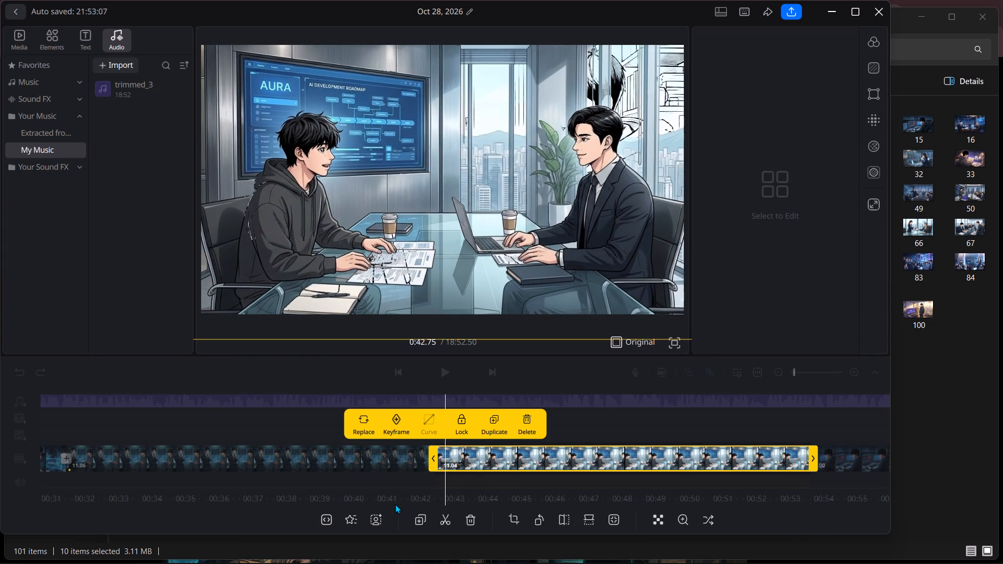
{"action": "left_click", "coordinate": [395, 420]}
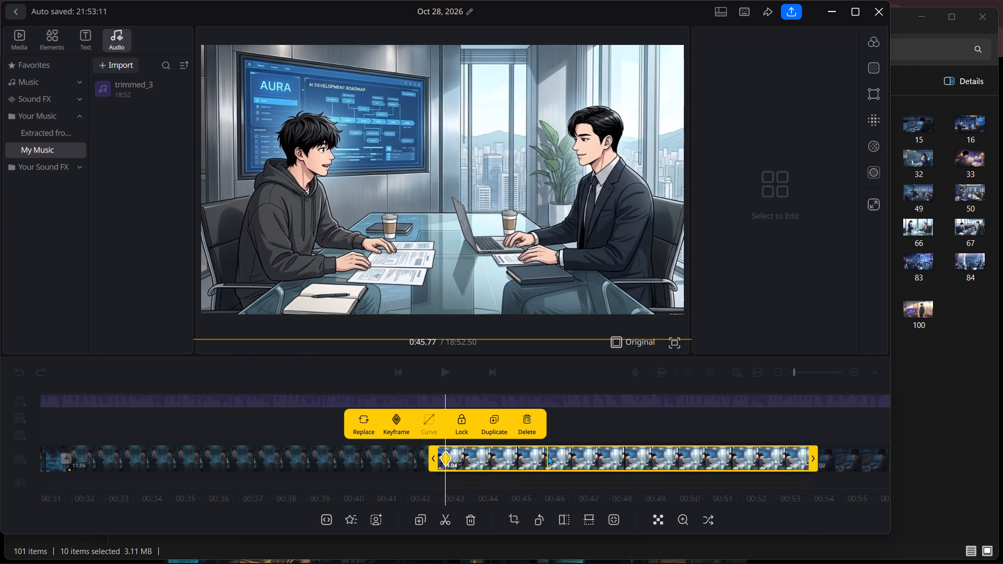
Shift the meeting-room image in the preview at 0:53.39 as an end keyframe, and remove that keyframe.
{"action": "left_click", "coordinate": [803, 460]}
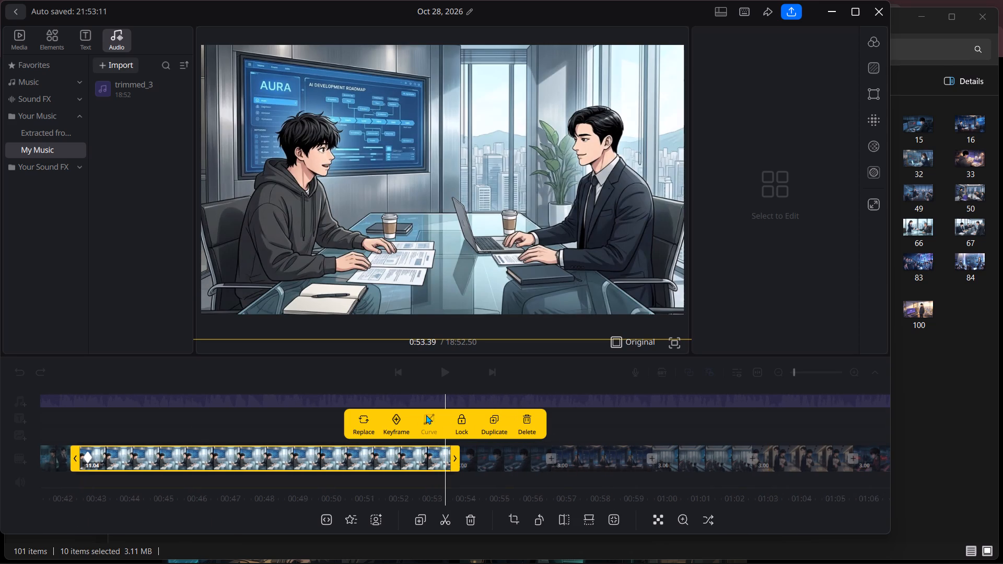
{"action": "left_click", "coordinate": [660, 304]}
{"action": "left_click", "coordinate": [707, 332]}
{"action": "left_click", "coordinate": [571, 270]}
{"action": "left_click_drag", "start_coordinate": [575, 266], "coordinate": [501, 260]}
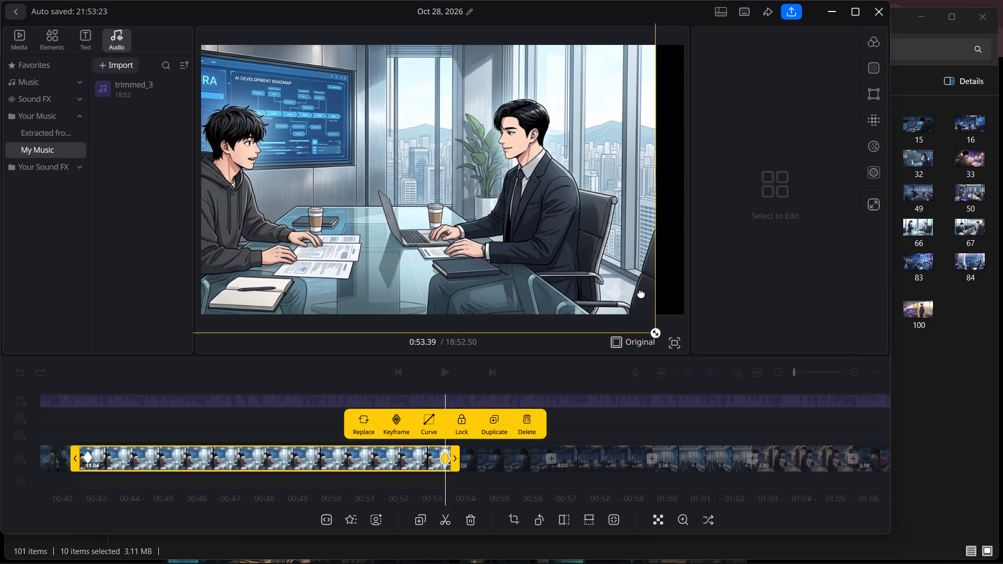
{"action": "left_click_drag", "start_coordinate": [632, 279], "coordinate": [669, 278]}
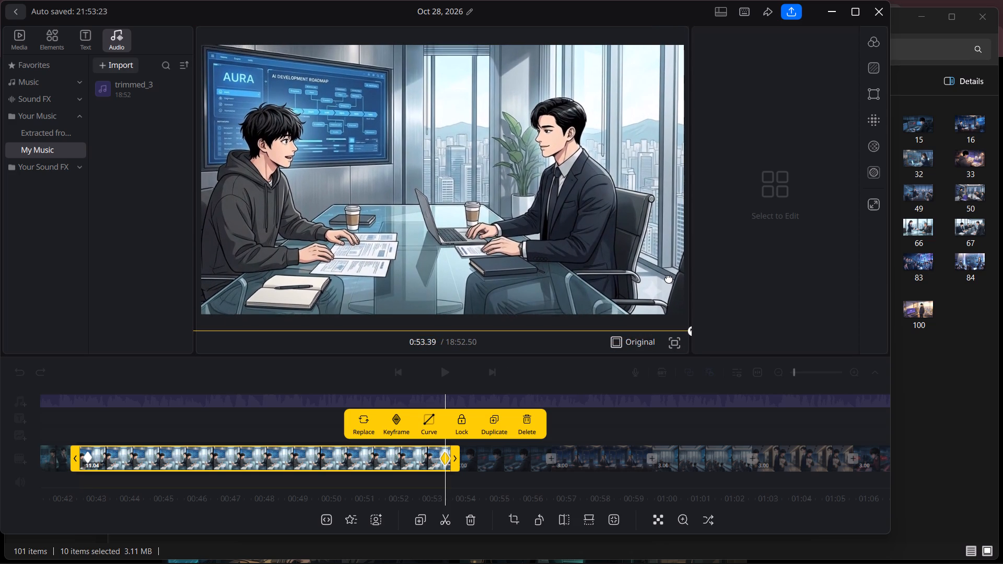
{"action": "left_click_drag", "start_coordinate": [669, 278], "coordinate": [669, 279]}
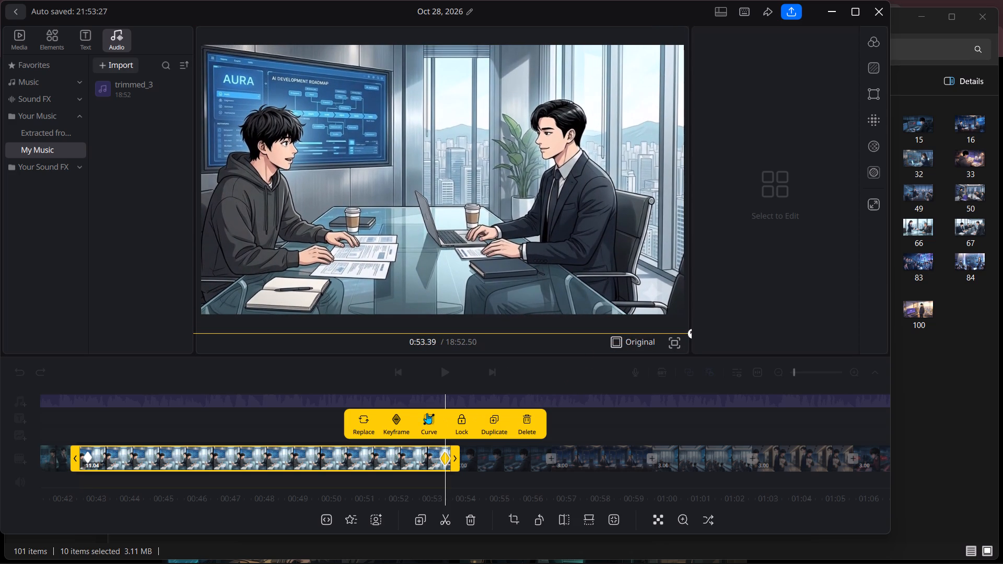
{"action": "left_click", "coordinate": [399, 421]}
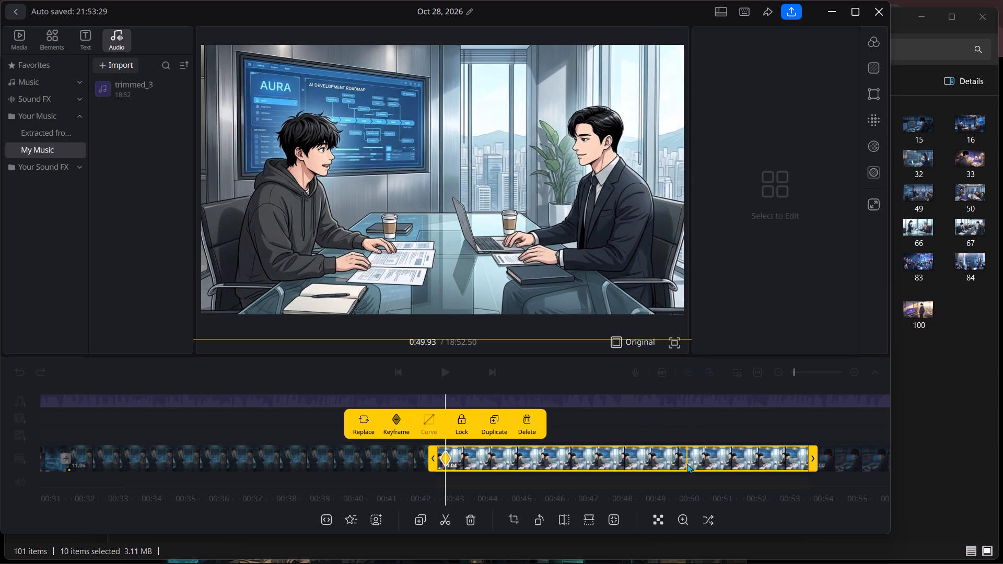
Shrink and reposition the meeting-room image in the preview at 0:53.53 so the clip ends on a zoomed-out keyframe.
{"action": "left_click_drag", "start_coordinate": [687, 468], "coordinate": [341, 452]}
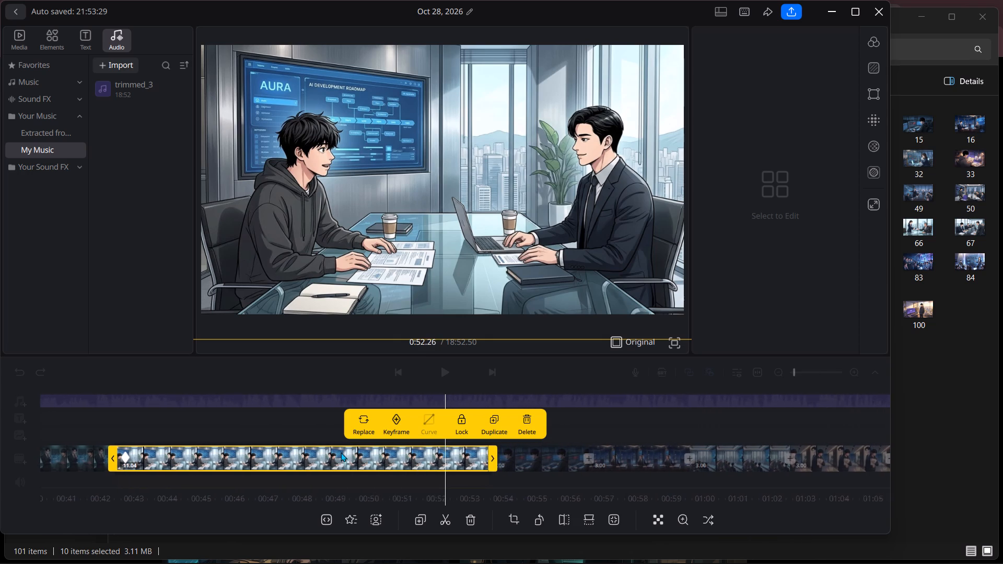
{"action": "left_click_drag", "start_coordinate": [341, 452], "coordinate": [310, 450]}
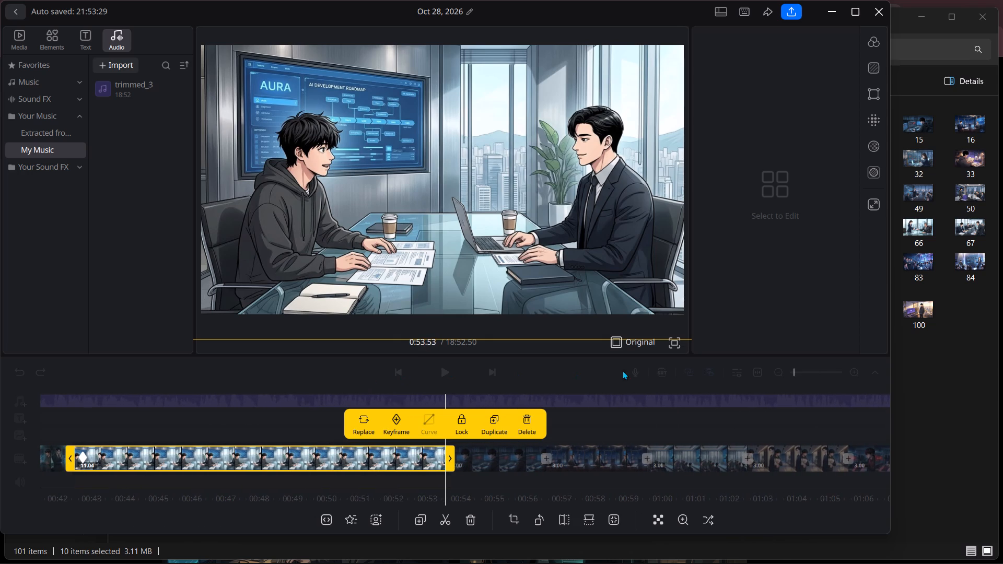
{"action": "left_click_drag", "start_coordinate": [686, 339], "coordinate": [675, 336]}
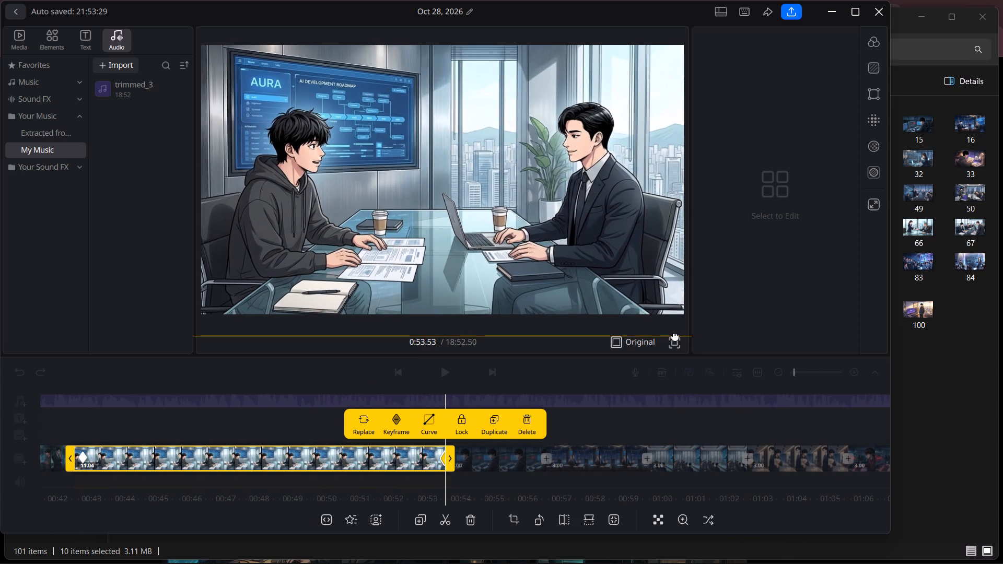
{"action": "left_click_drag", "start_coordinate": [675, 336], "coordinate": [634, 344]}
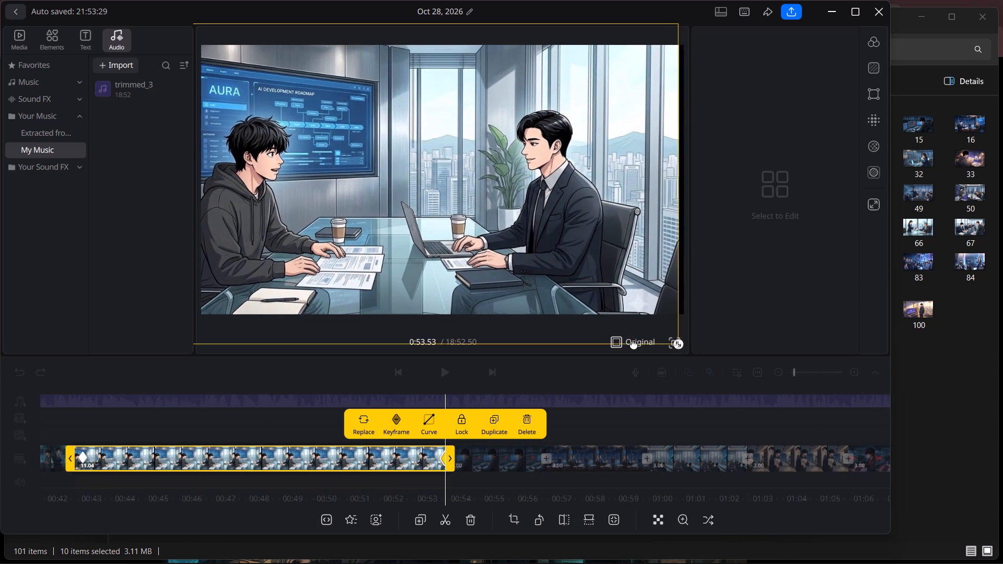
{"action": "left_click_drag", "start_coordinate": [634, 344], "coordinate": [627, 345]}
{"action": "left_click_drag", "start_coordinate": [667, 344], "coordinate": [639, 319]}
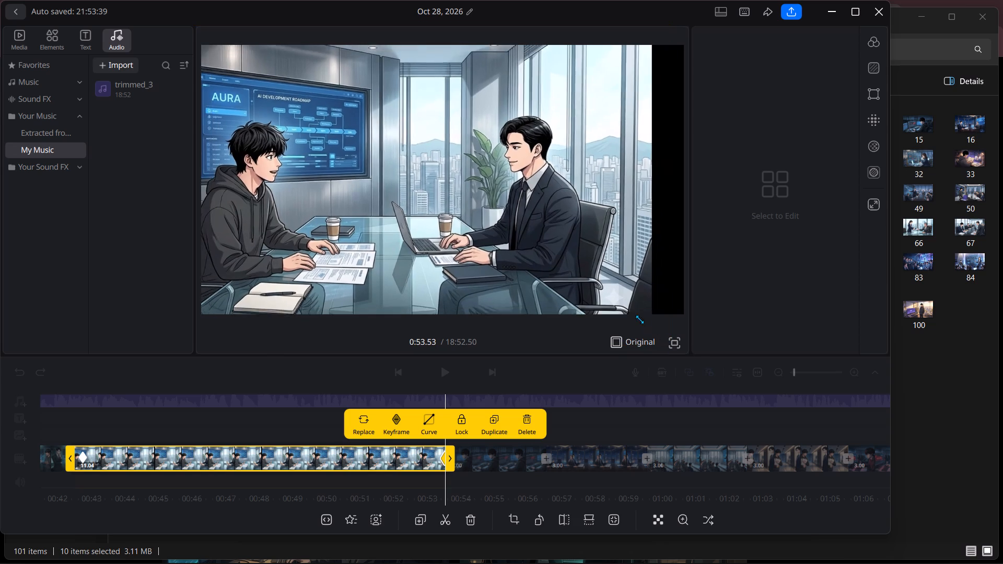
{"action": "left_click_drag", "start_coordinate": [639, 319], "coordinate": [608, 295]}
{"action": "left_click_drag", "start_coordinate": [559, 266], "coordinate": [605, 262]}
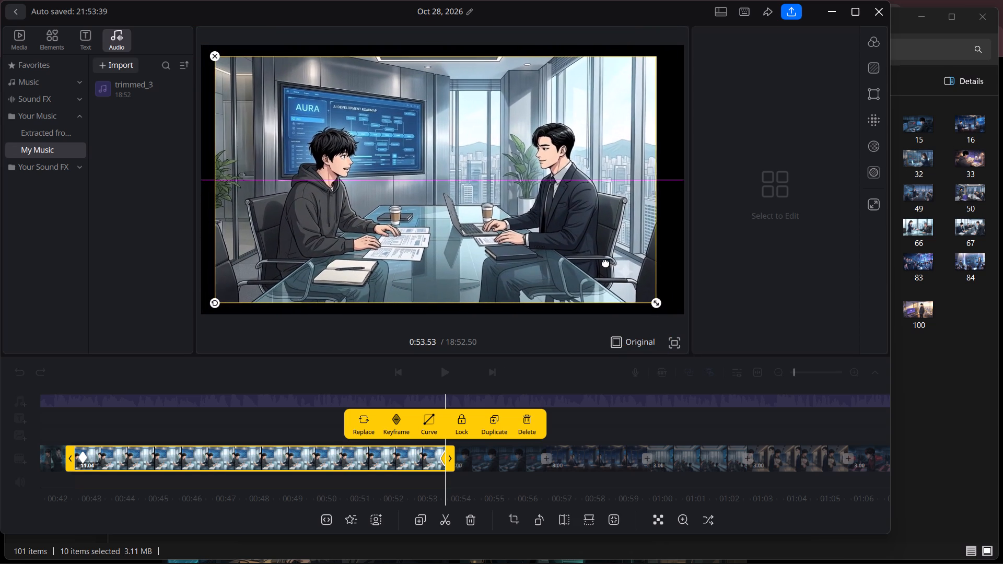
{"action": "left_click_drag", "start_coordinate": [605, 262], "coordinate": [600, 266]}
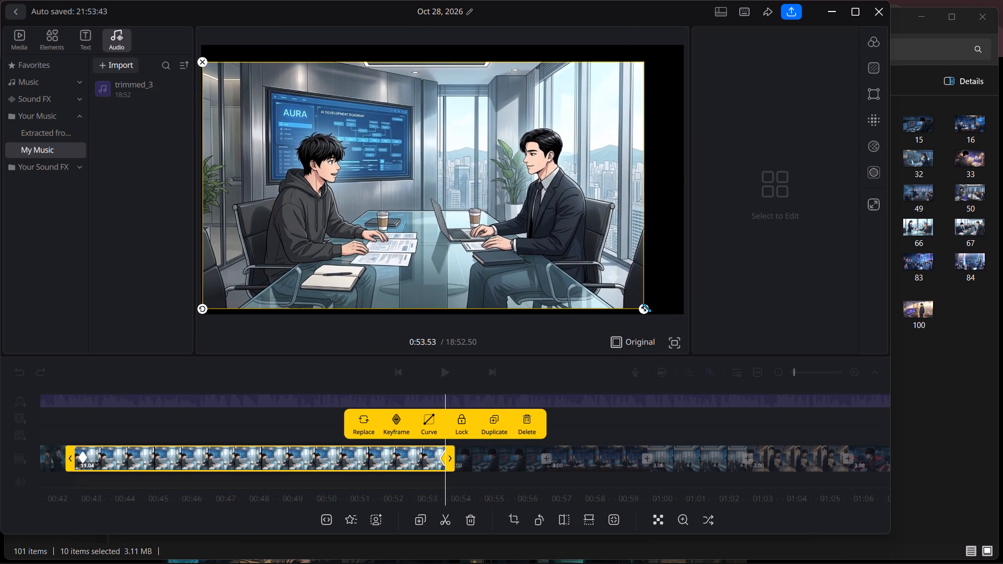
{"action": "left_click_drag", "start_coordinate": [647, 308], "coordinate": [682, 312]}
{"action": "left_click_drag", "start_coordinate": [621, 283], "coordinate": [634, 280]}
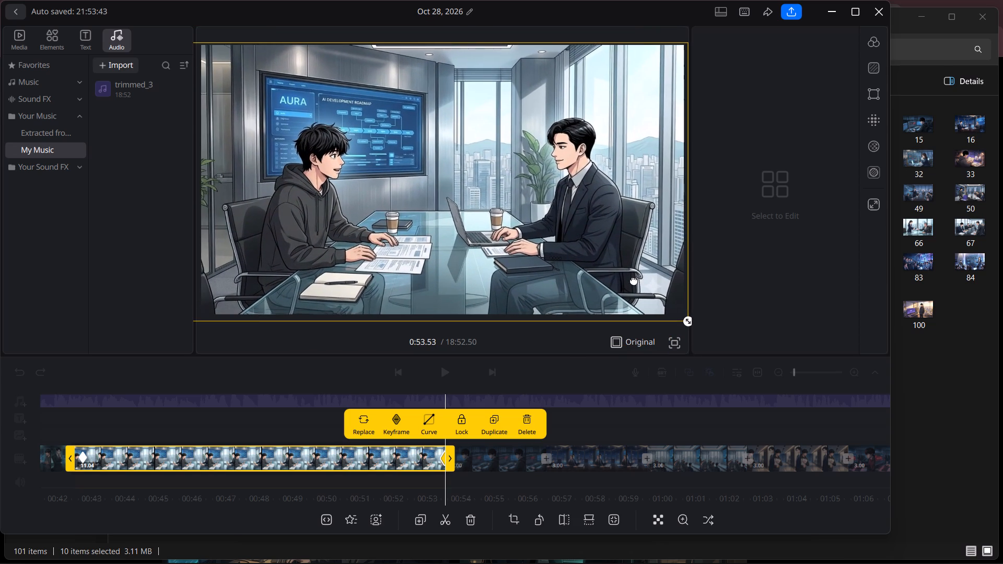
{"action": "left_click_drag", "start_coordinate": [634, 280], "coordinate": [634, 285]}
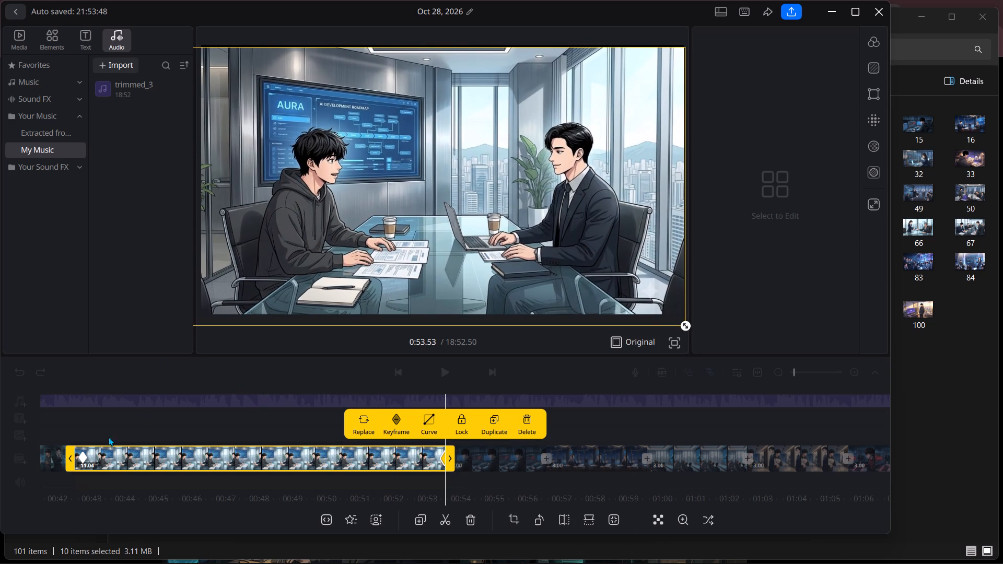
Play back the meeting-room clip from near its start to review the keyframed zoom.
{"action": "left_click", "coordinate": [106, 461]}
{"action": "key", "text": "space"}
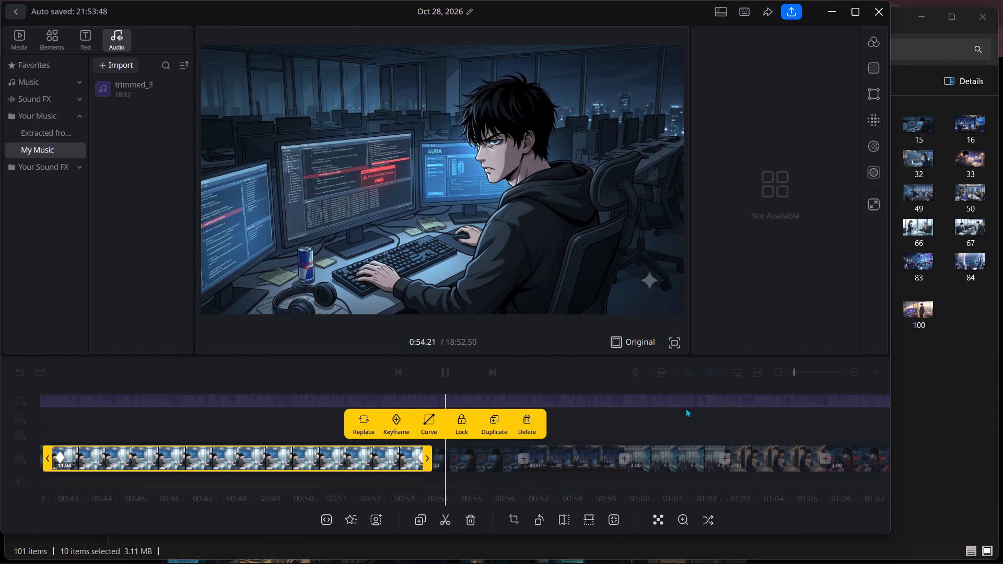
Add a Black transition with a 0.2 duration between the meeting-room clip and the following clip of the man at the monitors.
{"action": "left_click_drag", "start_coordinate": [596, 468], "coordinate": [689, 469]}
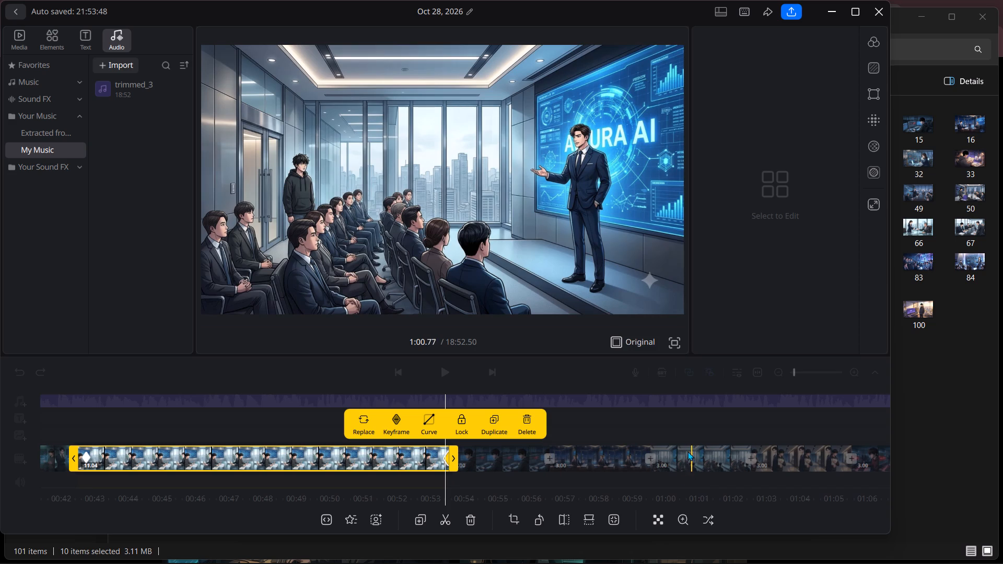
{"action": "left_click_drag", "start_coordinate": [687, 451], "coordinate": [667, 457]}
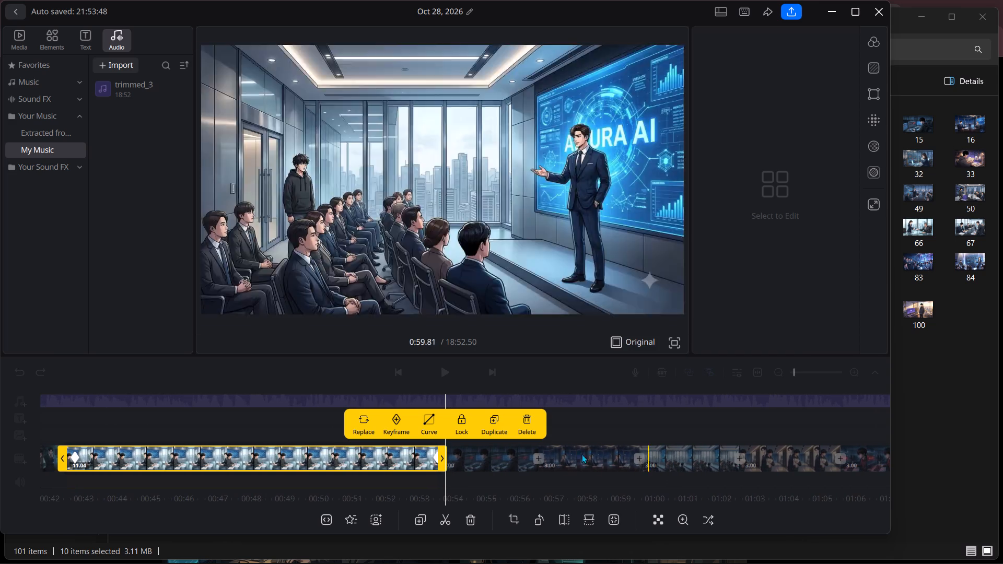
{"action": "left_click", "coordinate": [598, 419]}
{"action": "left_click", "coordinate": [433, 461]}
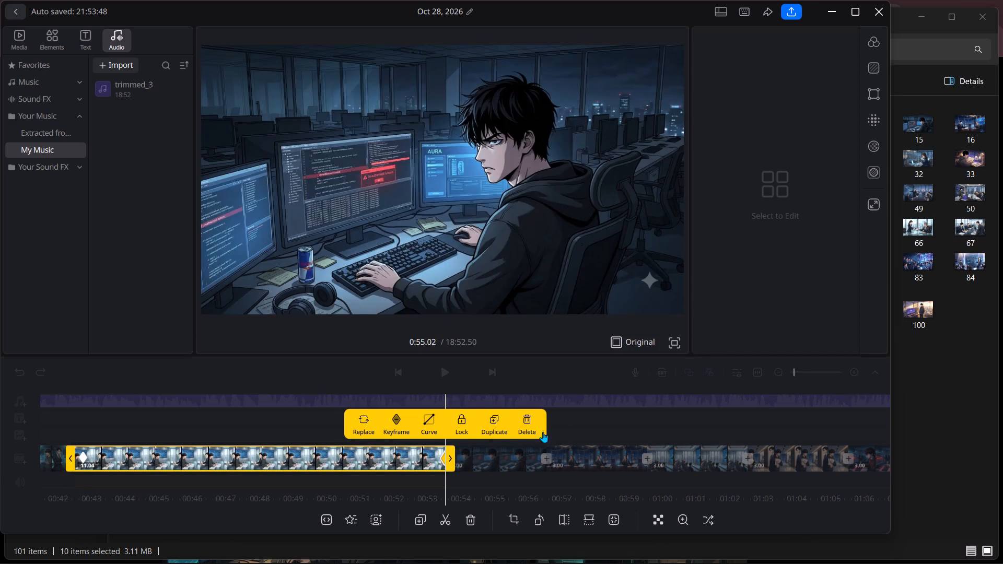
{"action": "left_click", "coordinate": [595, 420]}
{"action": "left_click", "coordinate": [448, 459]}
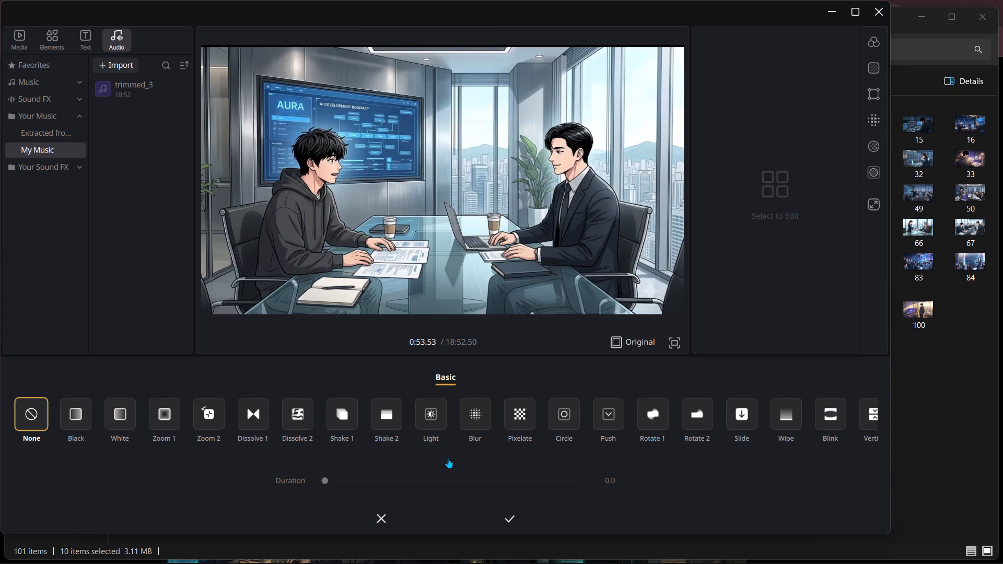
{"action": "left_click", "coordinate": [77, 408]}
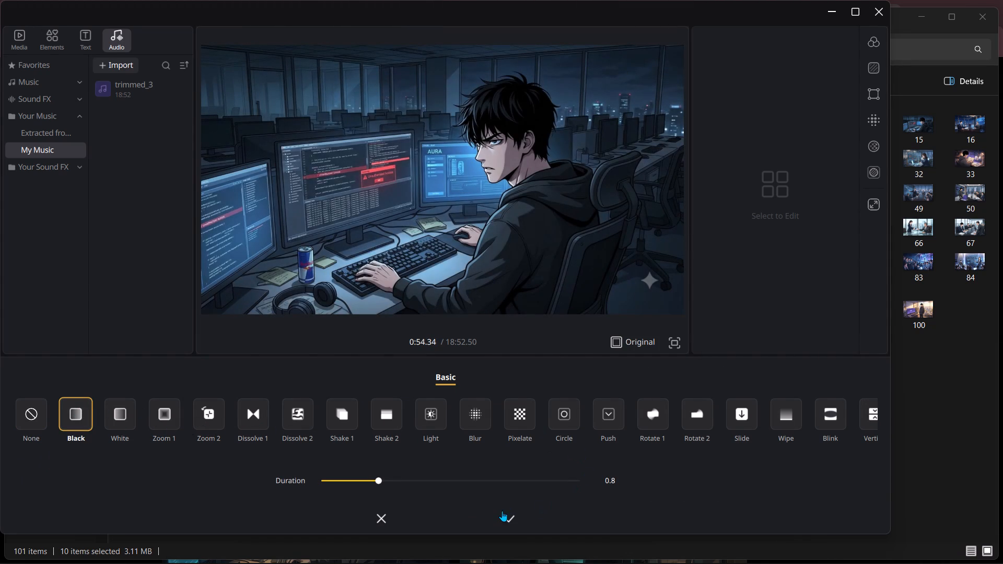
{"action": "left_click_drag", "start_coordinate": [376, 480], "coordinate": [356, 479]}
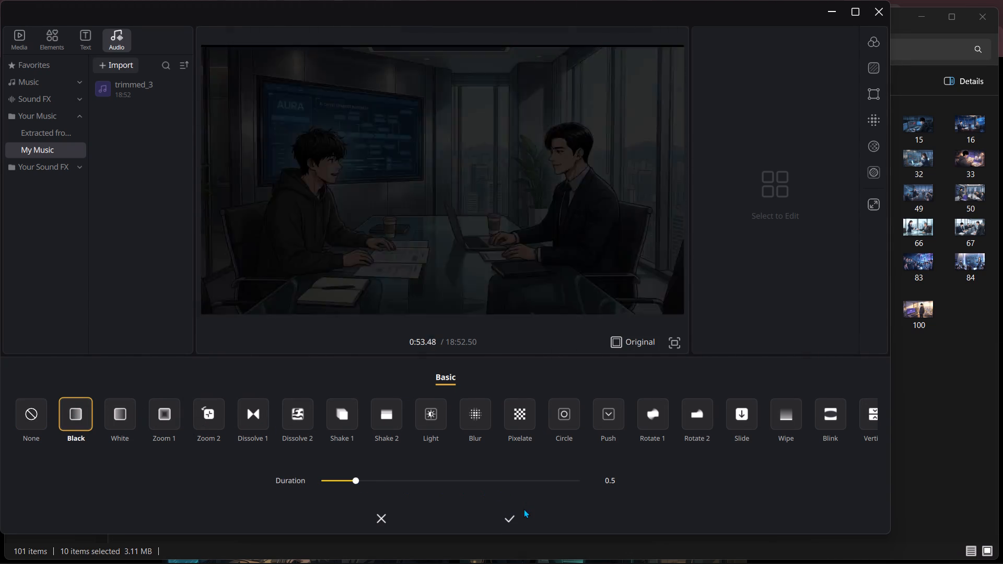
{"action": "left_click_drag", "start_coordinate": [360, 481], "coordinate": [289, 485]}
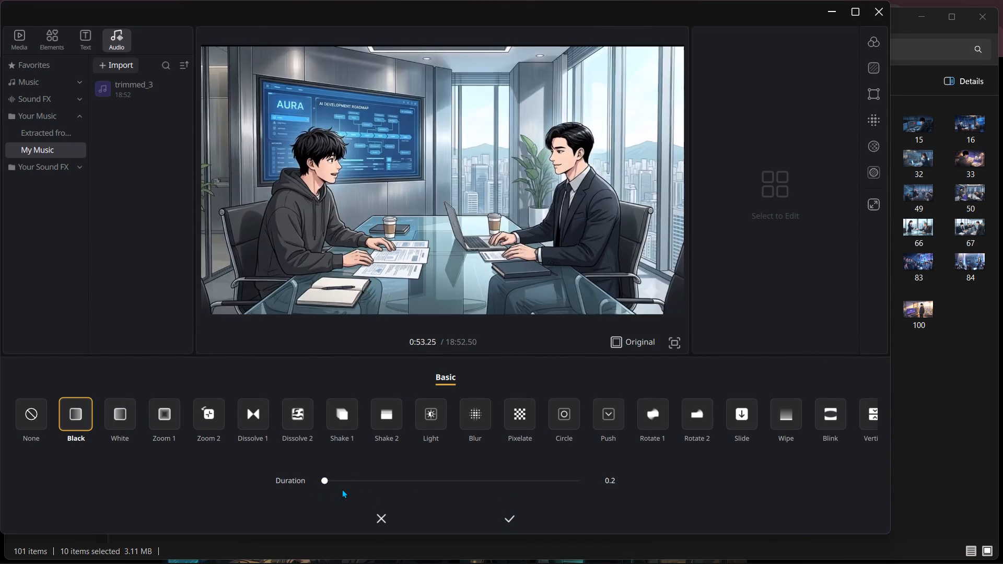
{"action": "left_click", "coordinate": [513, 517]}
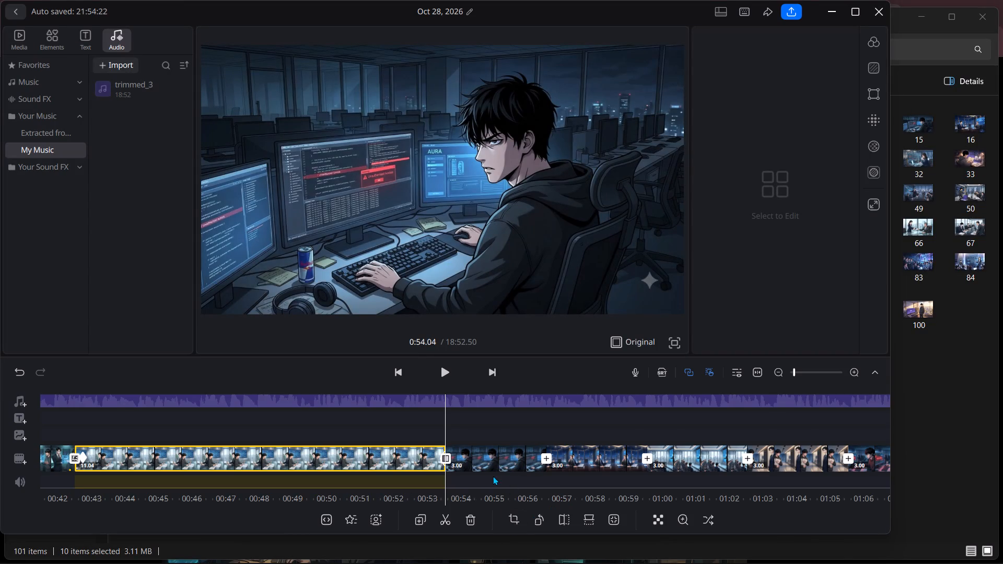
Extend the clip of the man at the monitors to a duration of 11.06.
{"action": "left_click", "coordinate": [517, 467]}
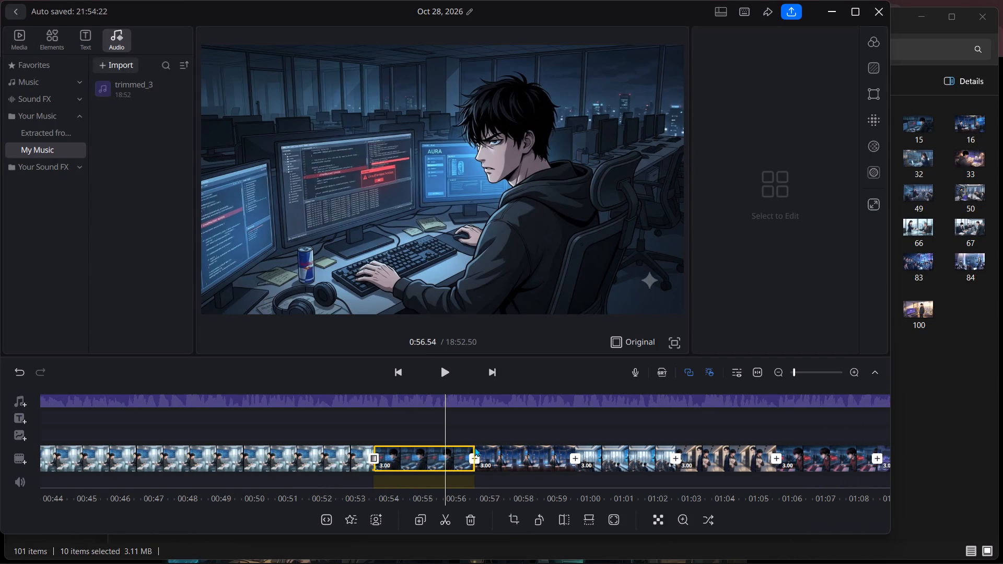
{"action": "left_click", "coordinate": [452, 449]}
{"action": "left_click_drag", "start_coordinate": [476, 454], "coordinate": [581, 455]}
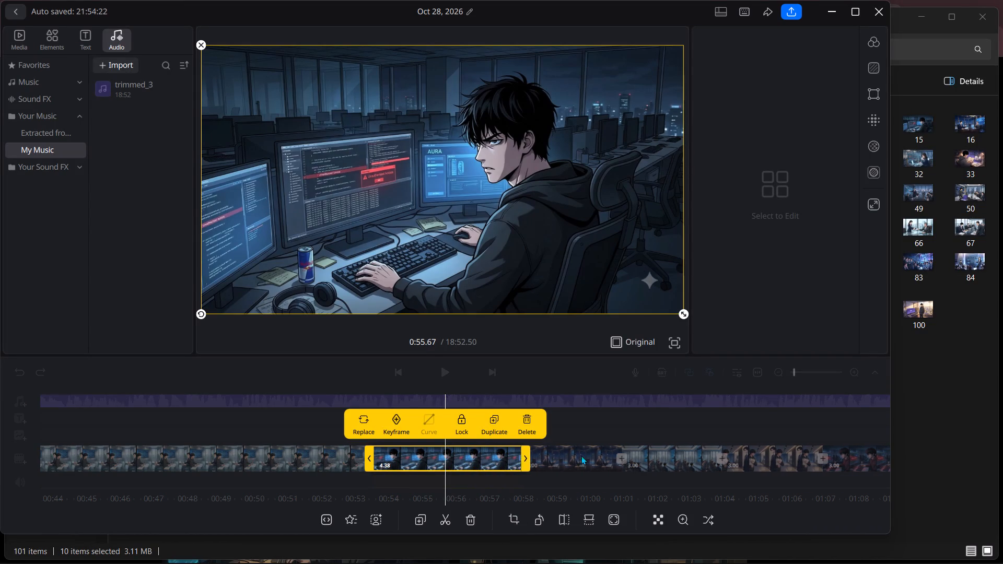
{"action": "left_click_drag", "start_coordinate": [581, 455], "coordinate": [773, 459]}
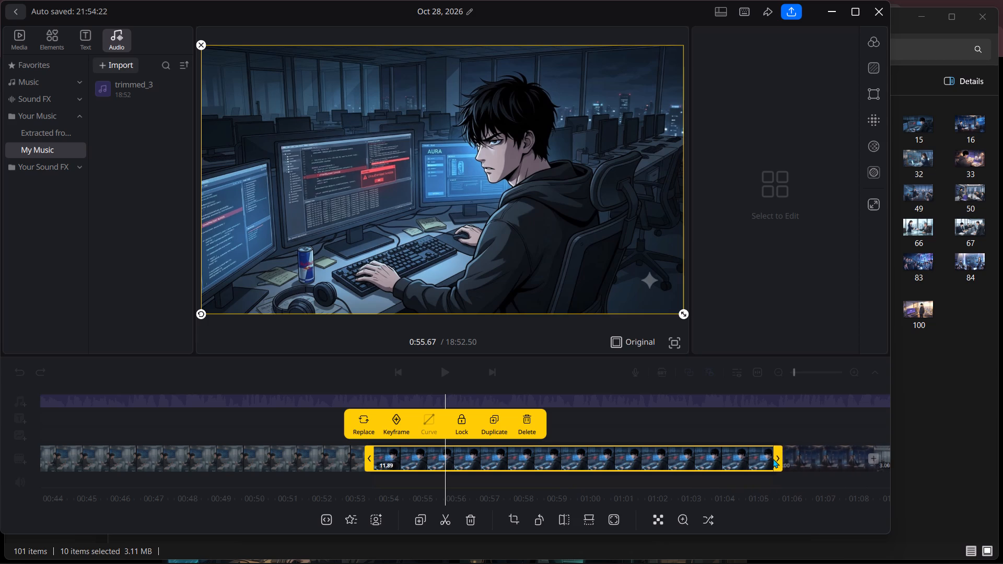
{"action": "left_click_drag", "start_coordinate": [773, 459], "coordinate": [751, 460]}
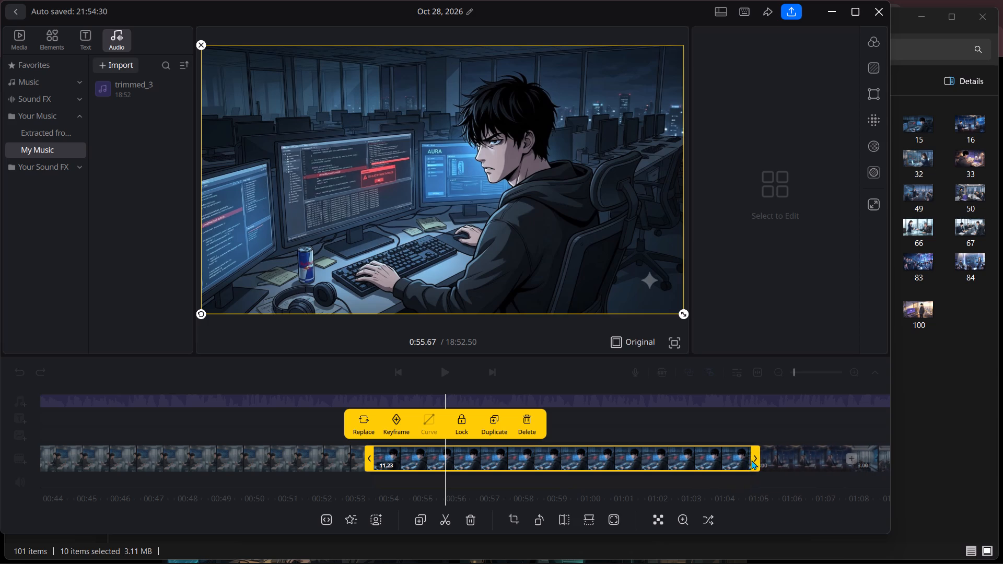
{"action": "left_click_drag", "start_coordinate": [751, 460], "coordinate": [747, 462]}
Create a zoom-in on the monitors clip with a keyframe near its start and the image enlarged at 1:04.54 as the end keyframe.
{"action": "left_click_drag", "start_coordinate": [555, 466], "coordinate": [690, 460]}
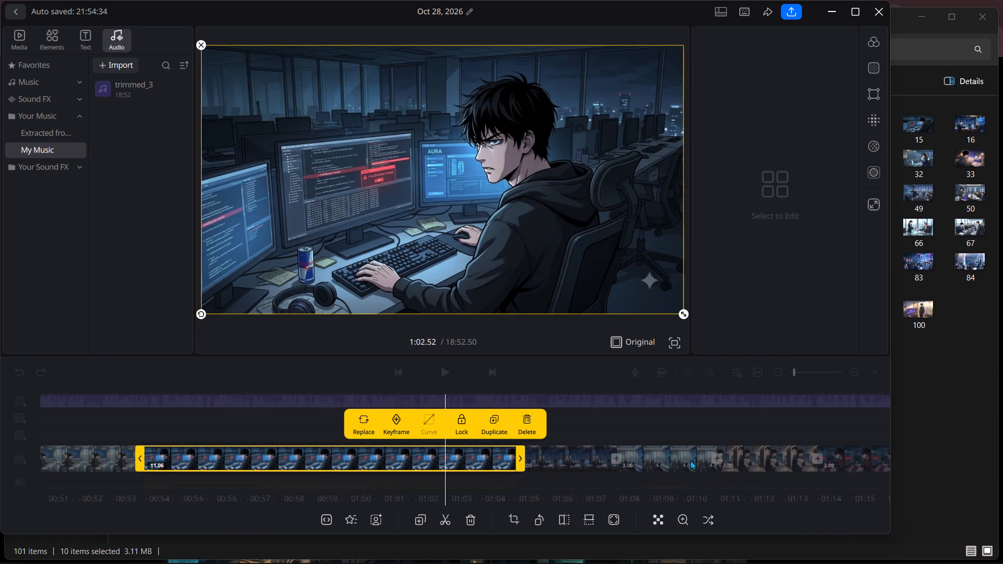
{"action": "left_click_drag", "start_coordinate": [690, 460], "coordinate": [941, 449]}
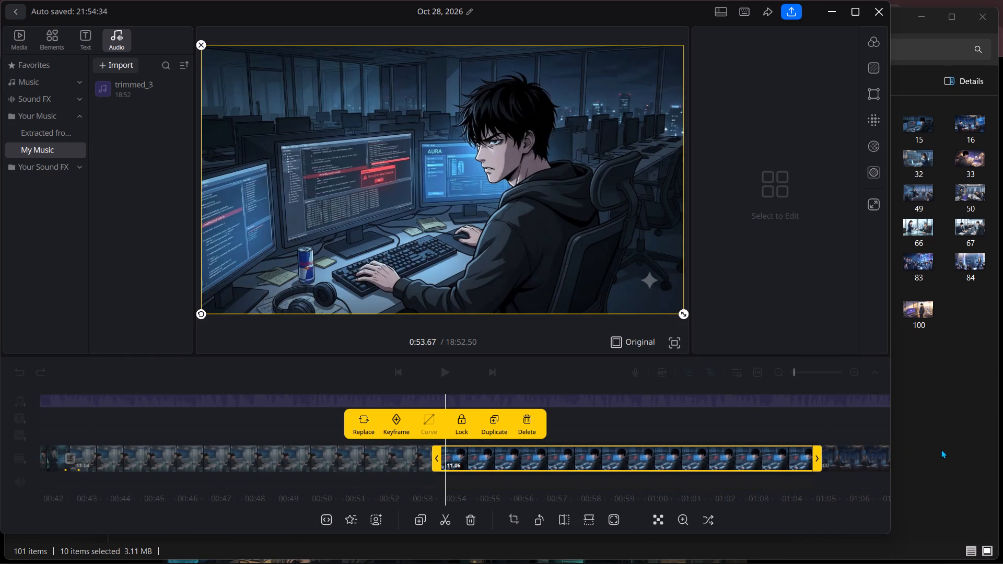
{"action": "left_click_drag", "start_coordinate": [941, 449], "coordinate": [939, 449]}
{"action": "left_click", "coordinate": [402, 425]}
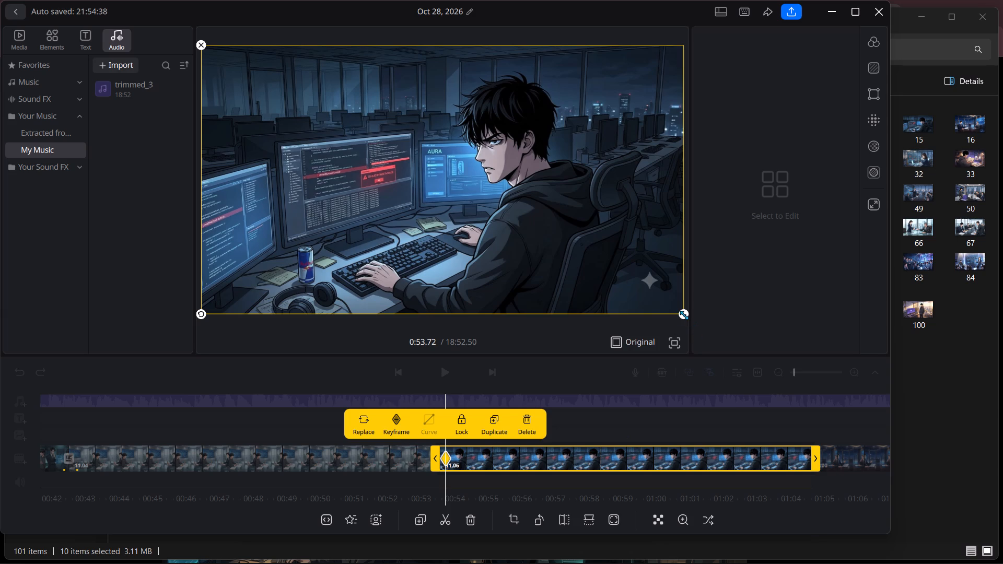
{"action": "left_click", "coordinate": [809, 460]}
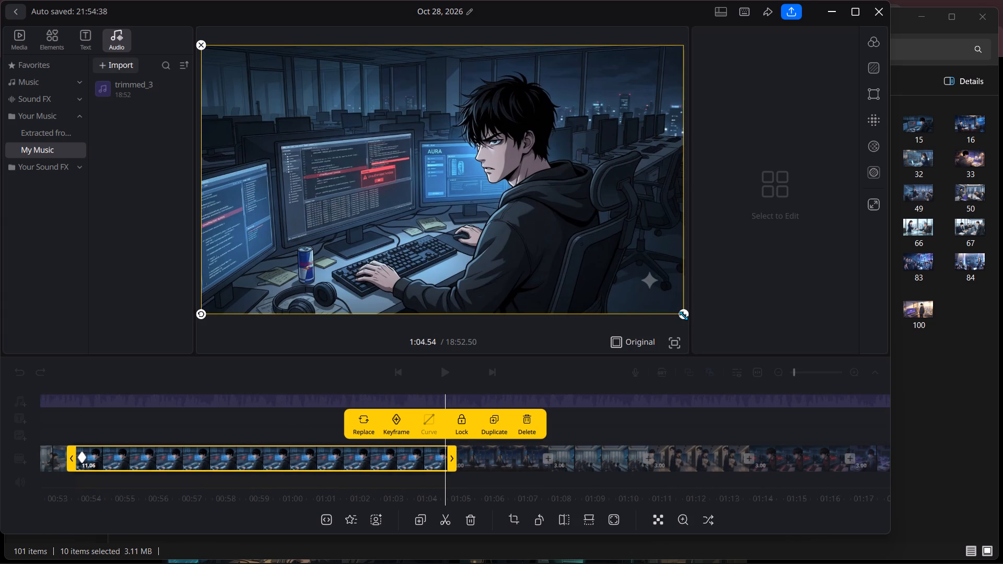
{"action": "left_click_drag", "start_coordinate": [684, 315], "coordinate": [737, 356]}
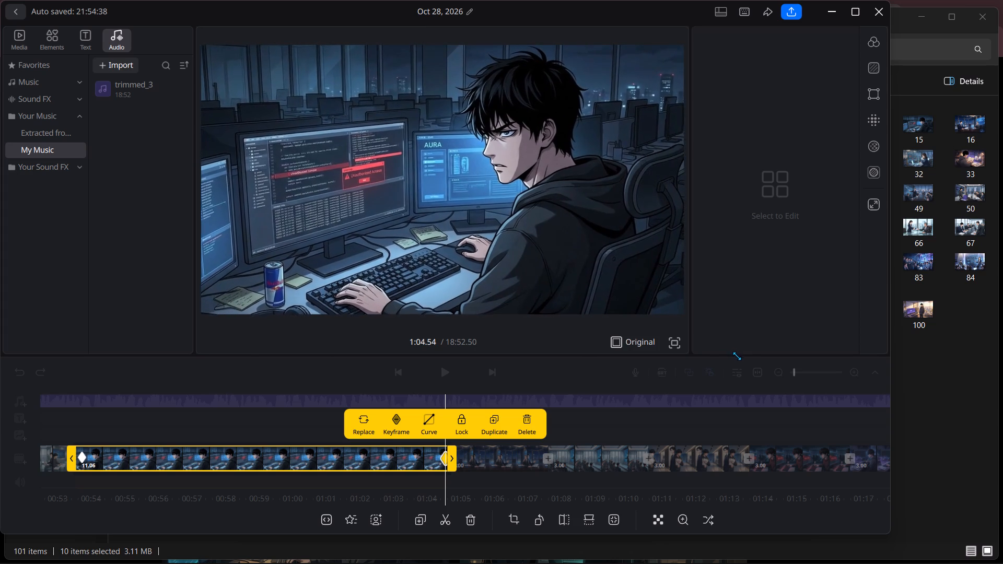
{"action": "left_click_drag", "start_coordinate": [737, 356], "coordinate": [745, 362]}
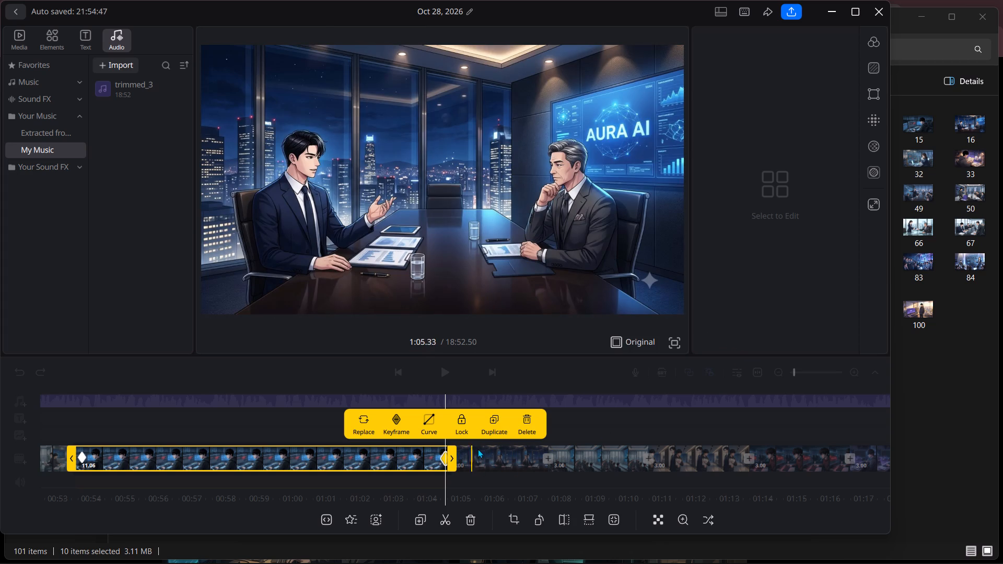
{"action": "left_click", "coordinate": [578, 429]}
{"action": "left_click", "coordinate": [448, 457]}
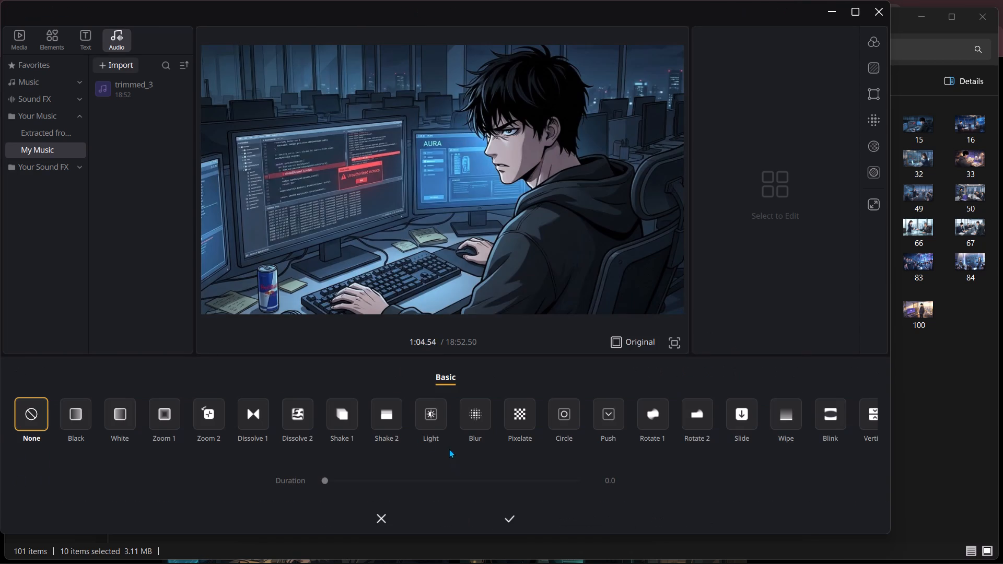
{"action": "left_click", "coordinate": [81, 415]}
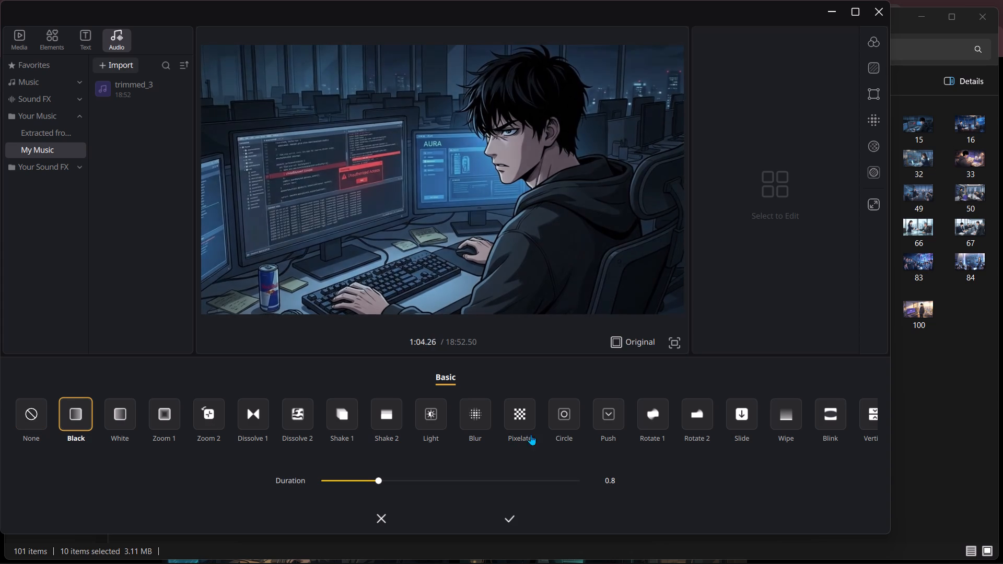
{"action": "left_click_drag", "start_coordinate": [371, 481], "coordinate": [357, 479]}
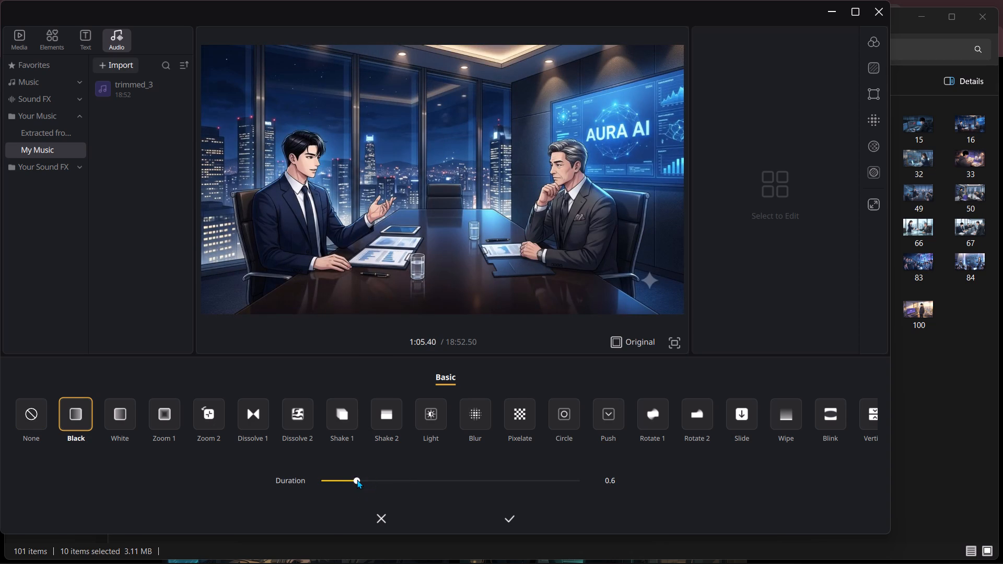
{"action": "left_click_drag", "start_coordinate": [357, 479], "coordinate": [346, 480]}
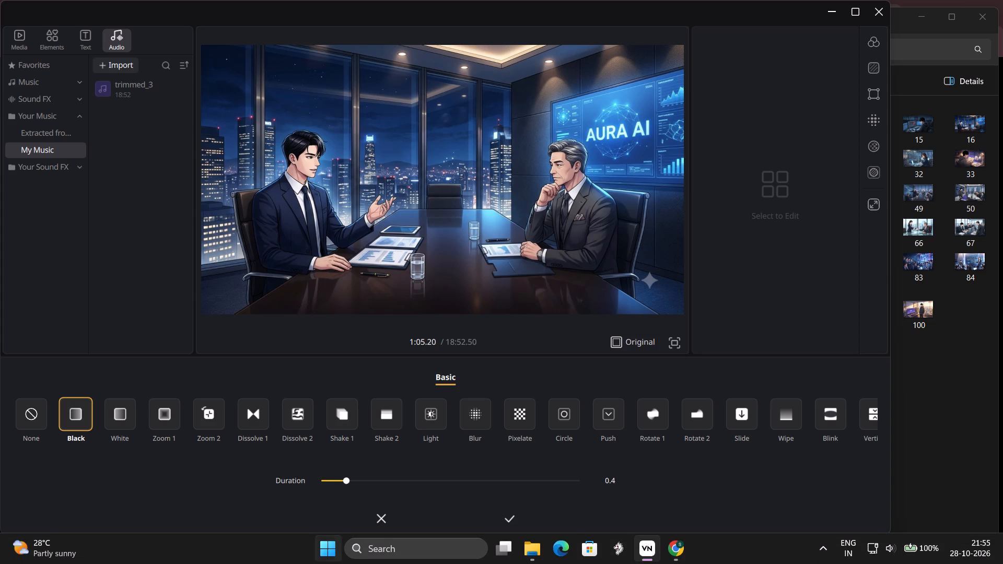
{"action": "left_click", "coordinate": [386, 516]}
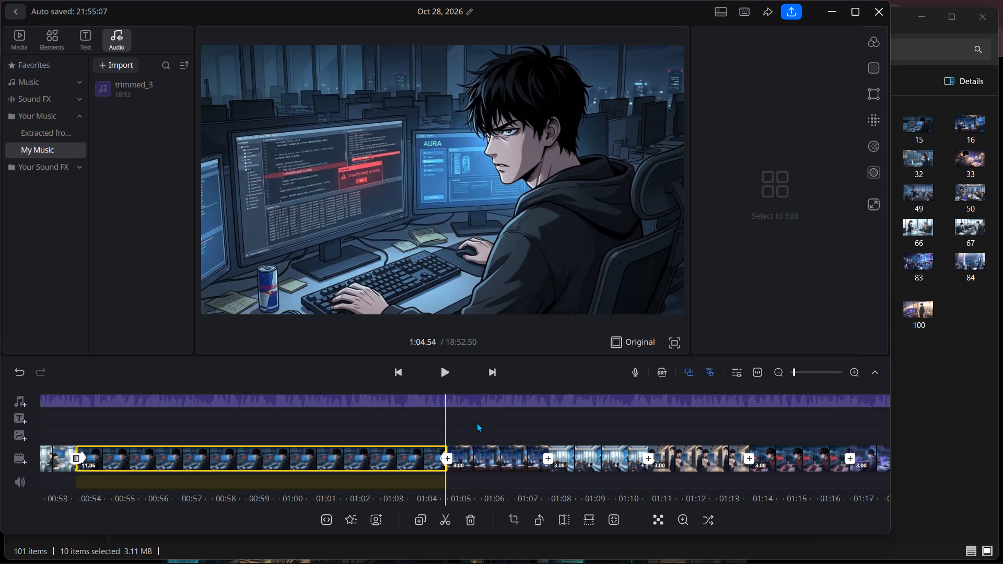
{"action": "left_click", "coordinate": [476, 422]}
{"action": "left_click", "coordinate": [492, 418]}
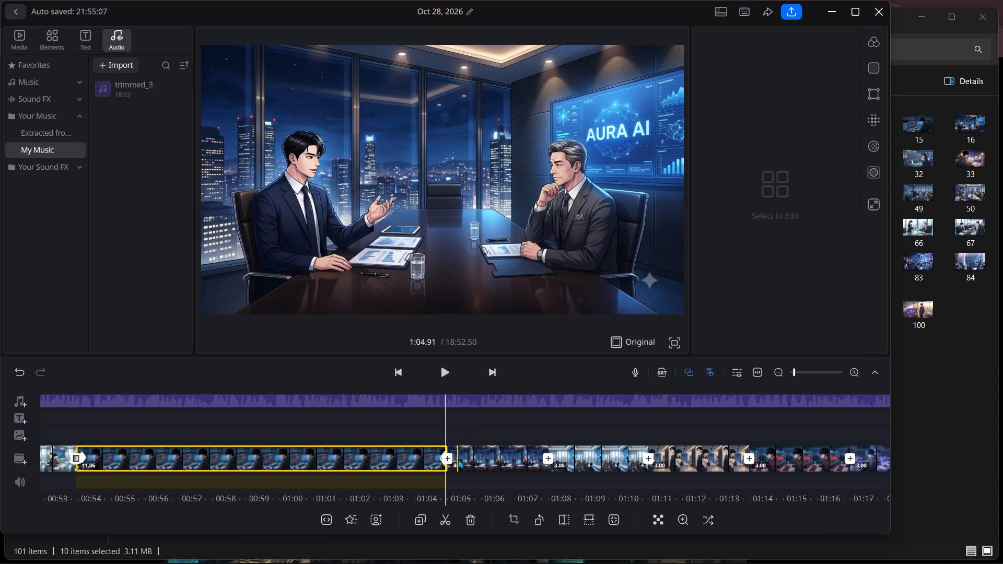
Extend the clip of the two men at the AURA AI boardroom table to a duration of 11.24.
{"action": "left_click_drag", "start_coordinate": [471, 448], "coordinate": [527, 451]}
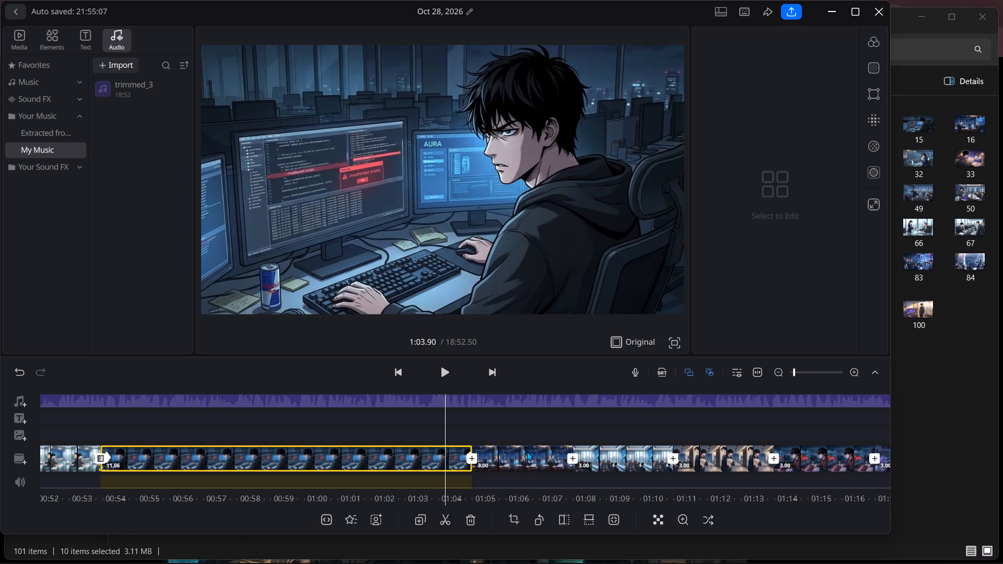
{"action": "left_click_drag", "start_coordinate": [527, 451], "coordinate": [465, 454]}
{"action": "left_click", "coordinate": [464, 454]}
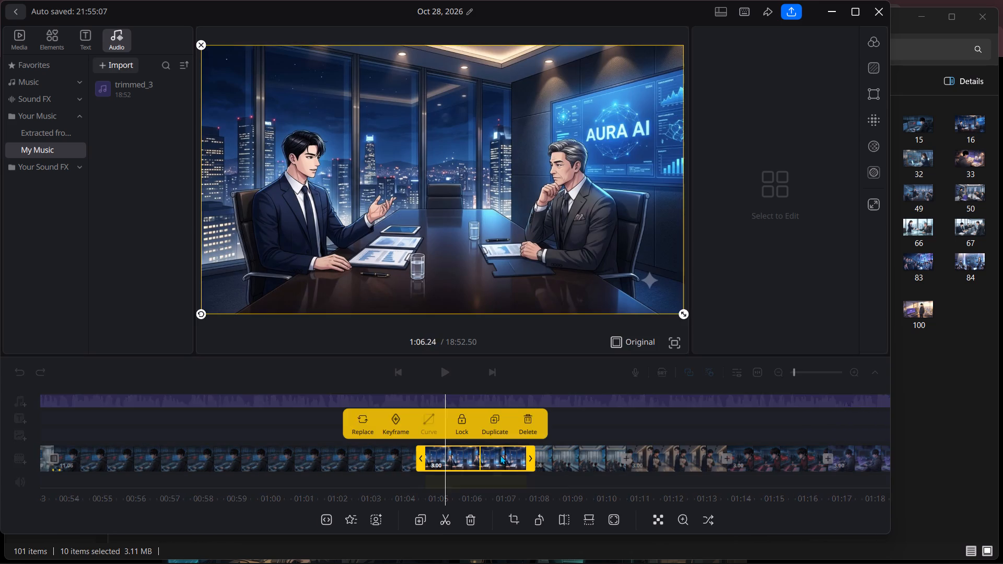
{"action": "left_click_drag", "start_coordinate": [532, 454], "coordinate": [681, 456]}
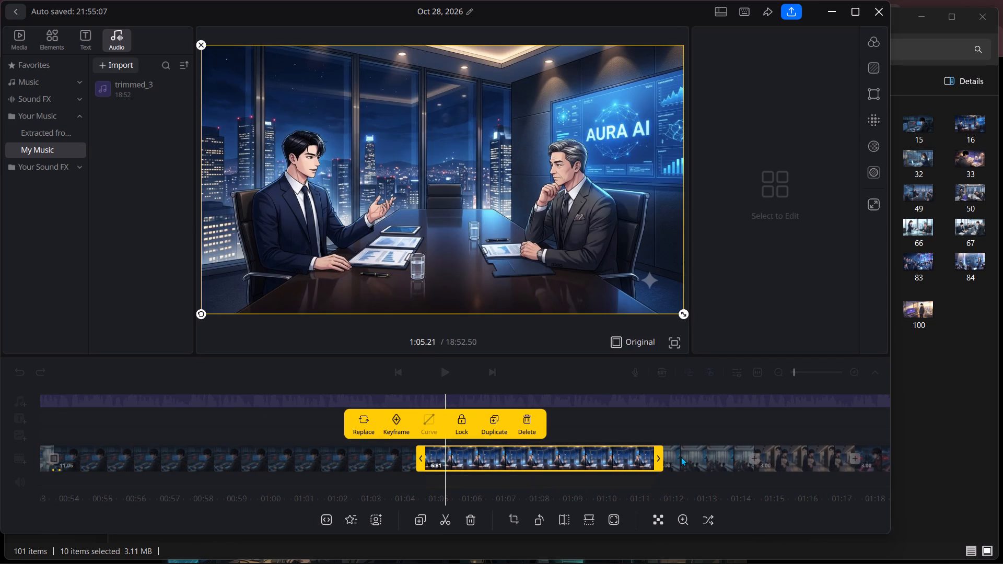
{"action": "left_click_drag", "start_coordinate": [681, 456], "coordinate": [775, 456]}
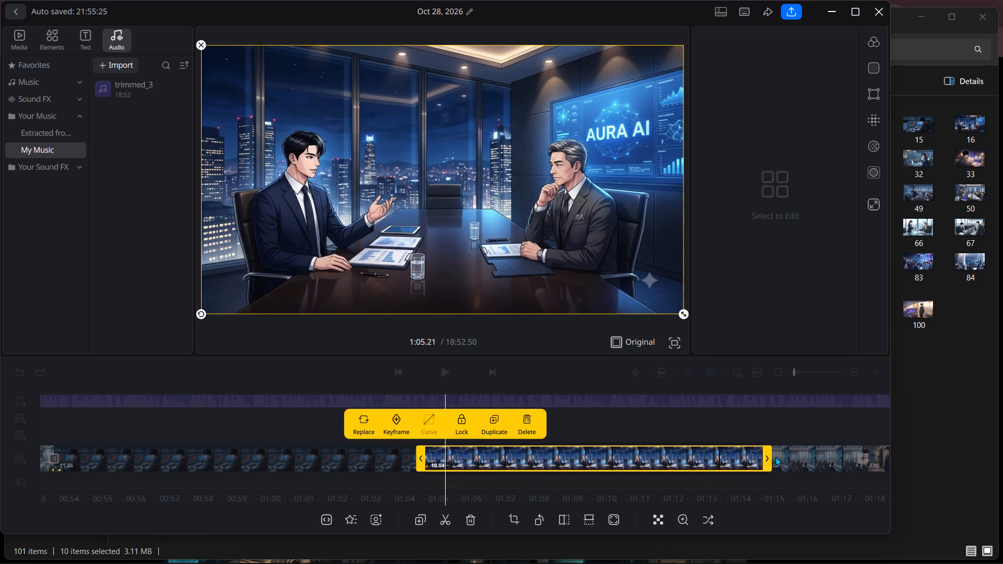
{"action": "left_click_drag", "start_coordinate": [775, 456], "coordinate": [818, 452]}
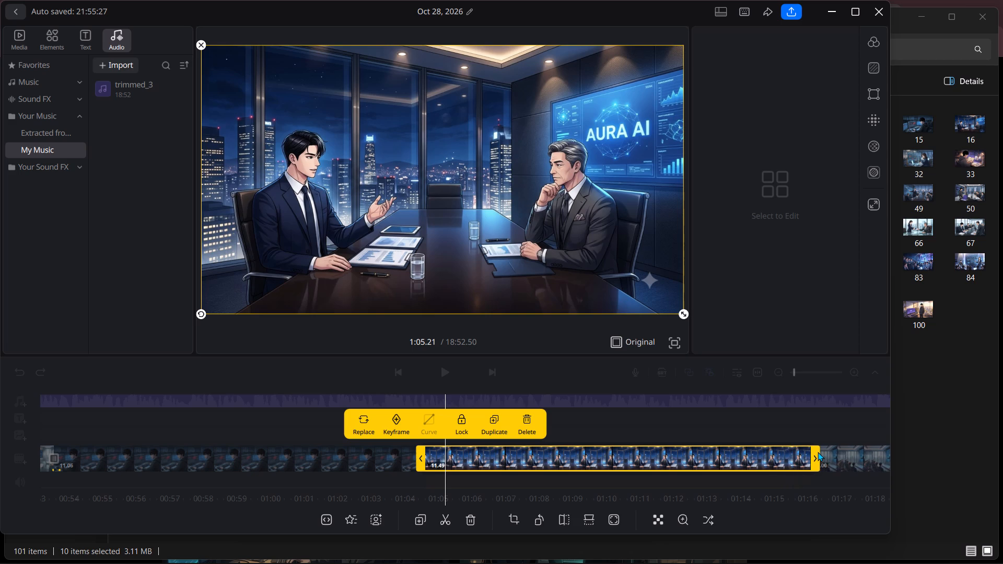
{"action": "left_click_drag", "start_coordinate": [818, 452], "coordinate": [809, 452]}
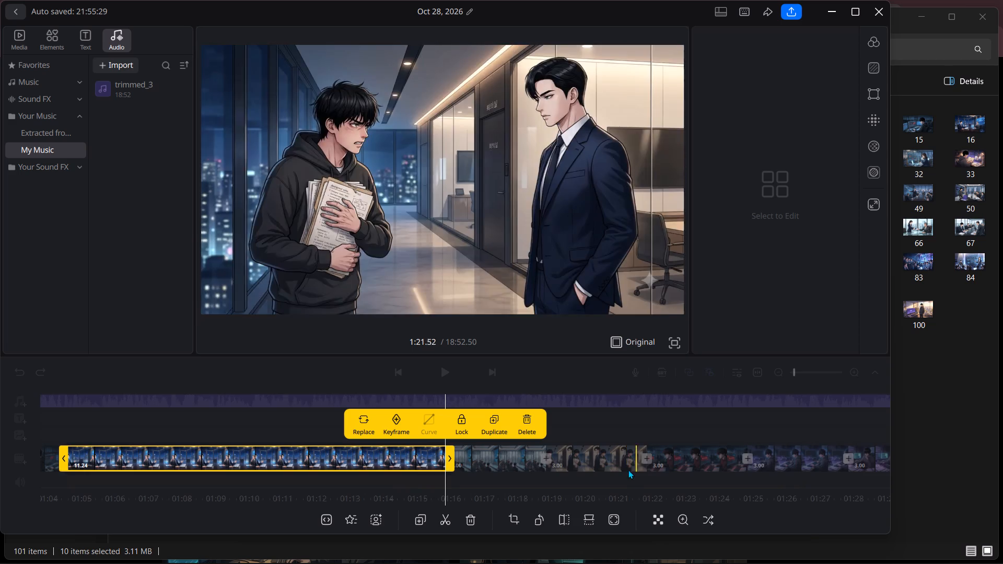
Create a zoom-in on the boardroom clip with a start keyframe at 1:04.62 and the image enlarged at 1:15.71 as the end keyframe.
{"action": "left_click_drag", "start_coordinate": [626, 468], "coordinate": [994, 453]}
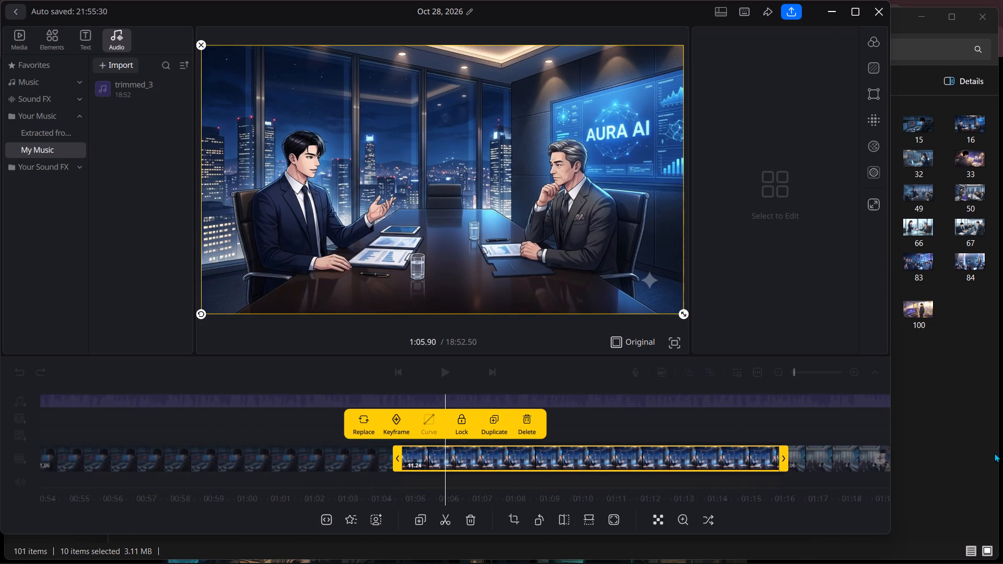
{"action": "left_click_drag", "start_coordinate": [994, 453], "coordinate": [996, 454]}
{"action": "left_click_drag", "start_coordinate": [701, 471], "coordinate": [729, 468]}
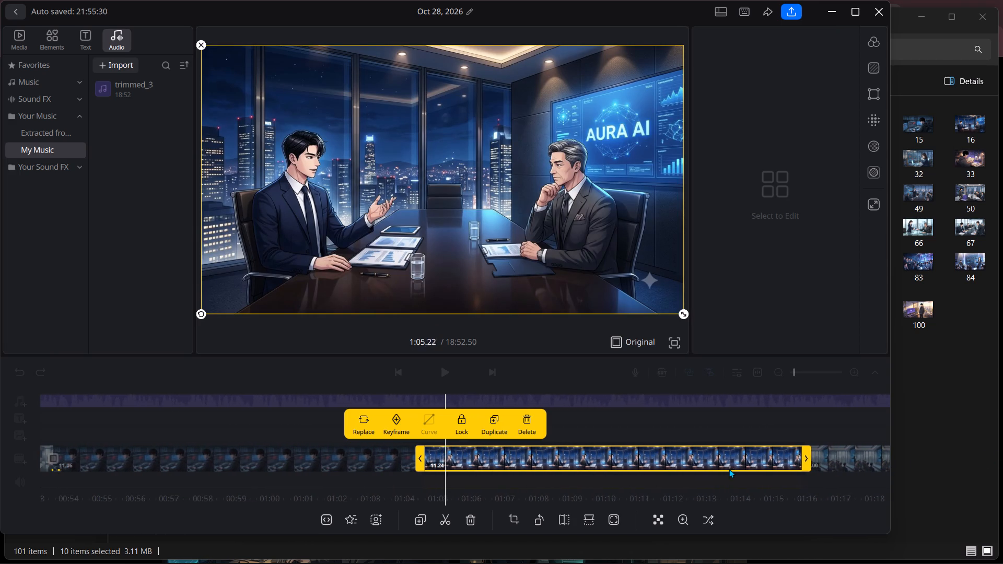
{"action": "left_click_drag", "start_coordinate": [729, 468], "coordinate": [731, 468]}
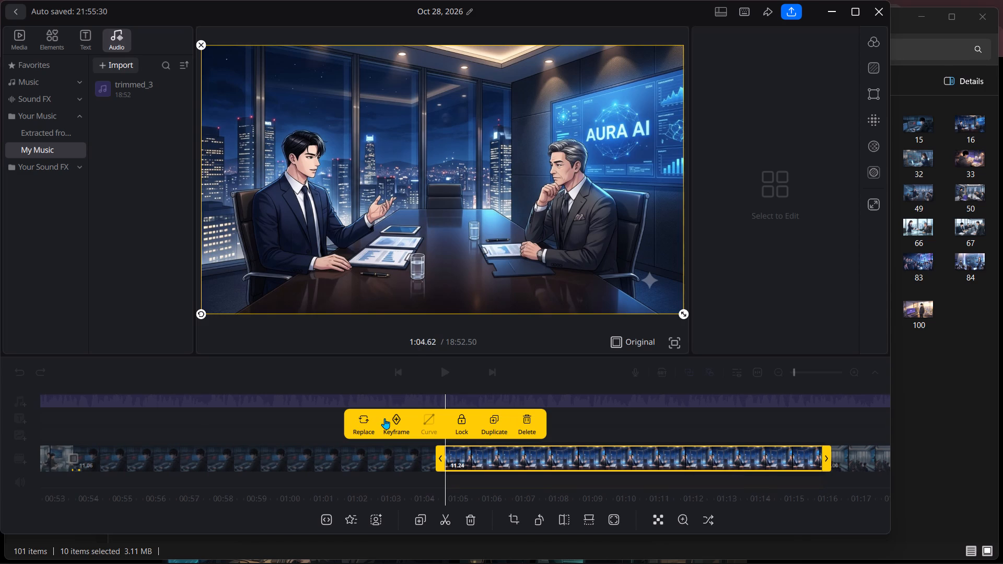
{"action": "left_click", "coordinate": [400, 420]}
{"action": "left_click", "coordinate": [818, 462]}
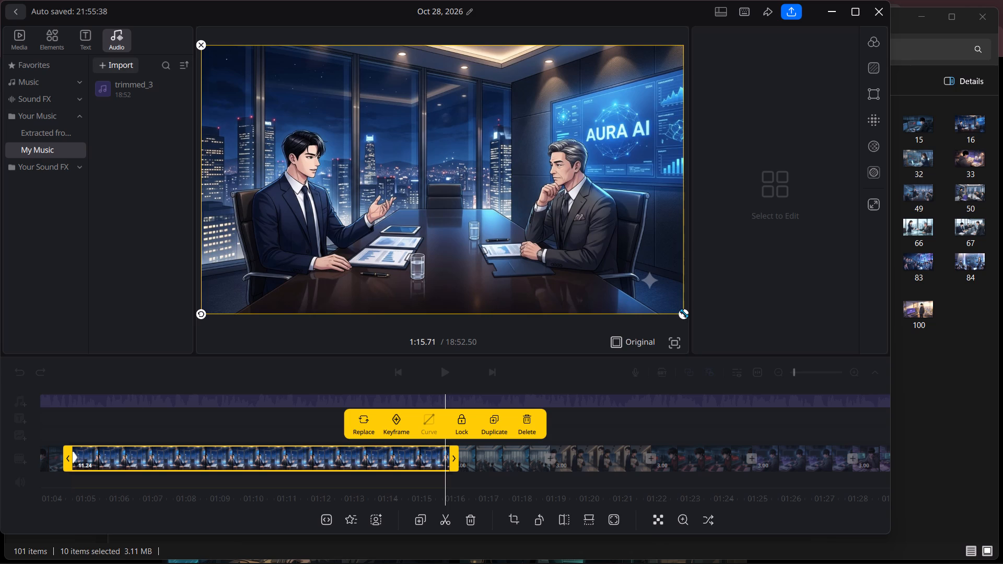
{"action": "left_click_drag", "start_coordinate": [684, 313], "coordinate": [690, 319]}
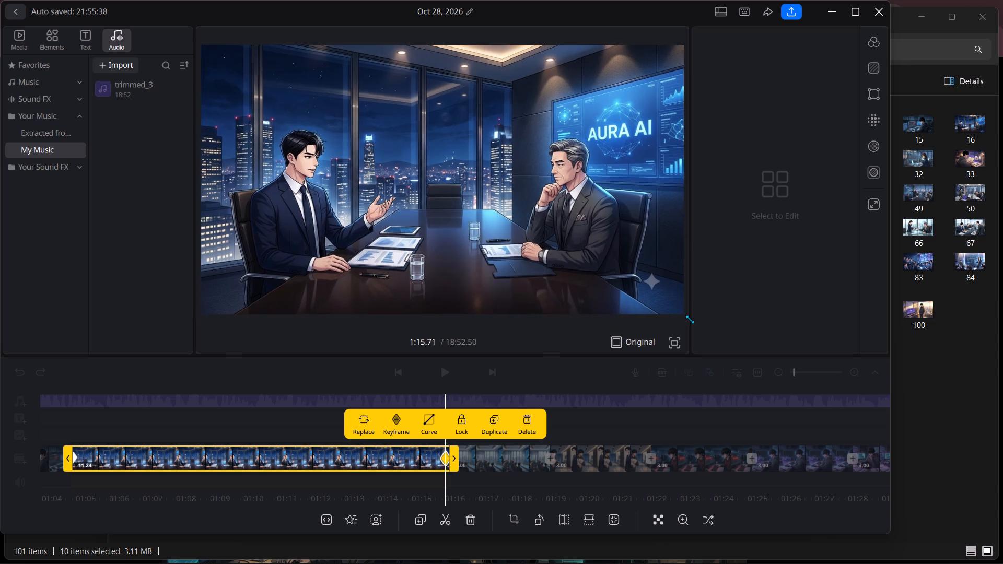
{"action": "left_click_drag", "start_coordinate": [690, 319], "coordinate": [712, 352]}
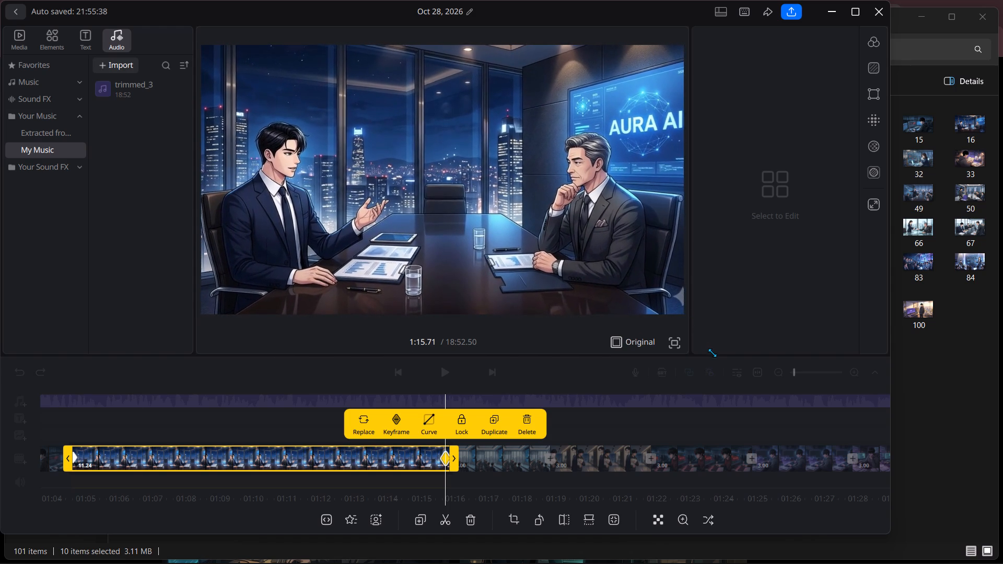
{"action": "left_click_drag", "start_coordinate": [712, 352], "coordinate": [713, 353]}
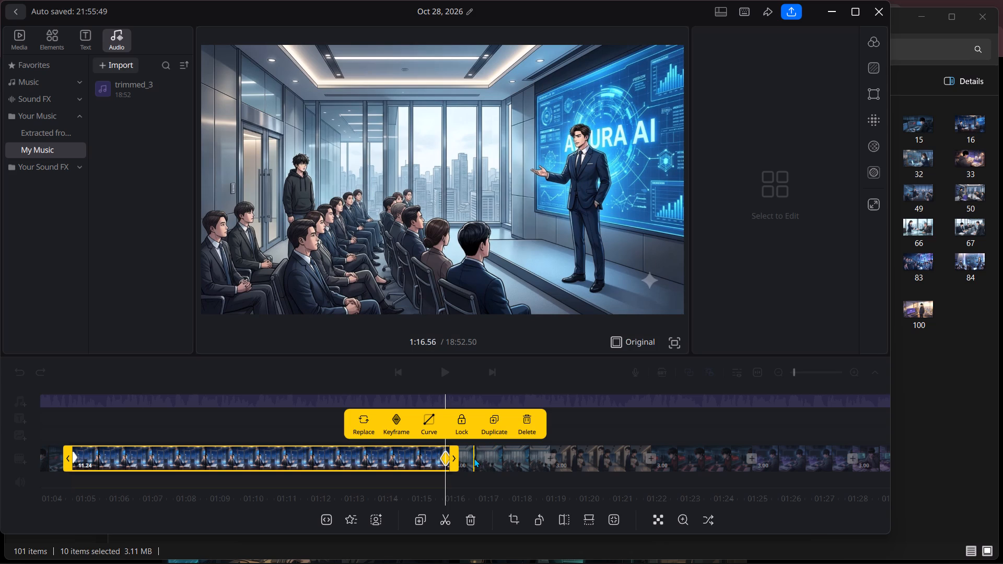
Add a Black transition with a 0.4 duration between the monitors clip and the boardroom clip.
{"action": "left_click_drag", "start_coordinate": [474, 458], "coordinate": [973, 422]}
{"action": "left_click", "coordinate": [612, 461]}
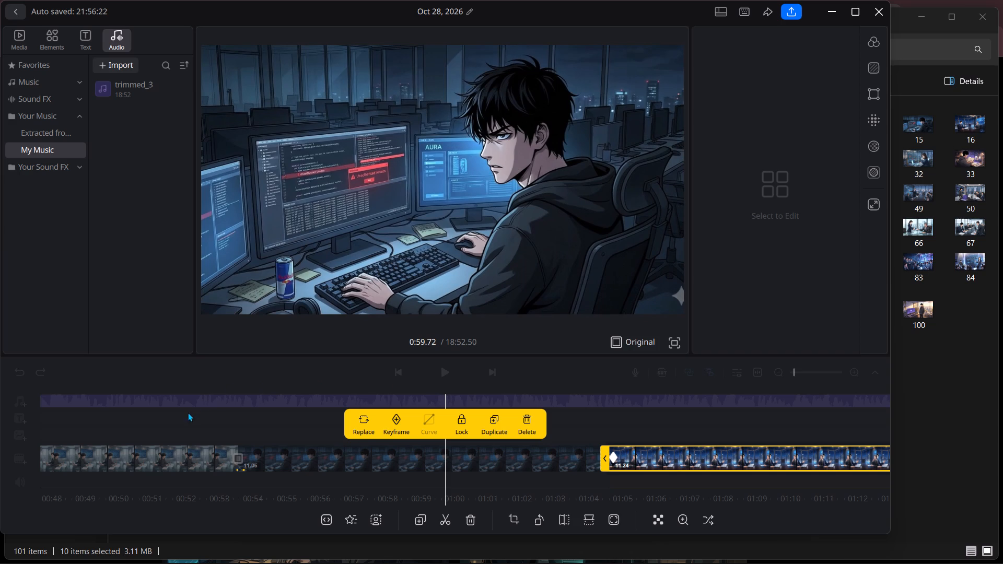
{"action": "left_click", "coordinate": [622, 425]}
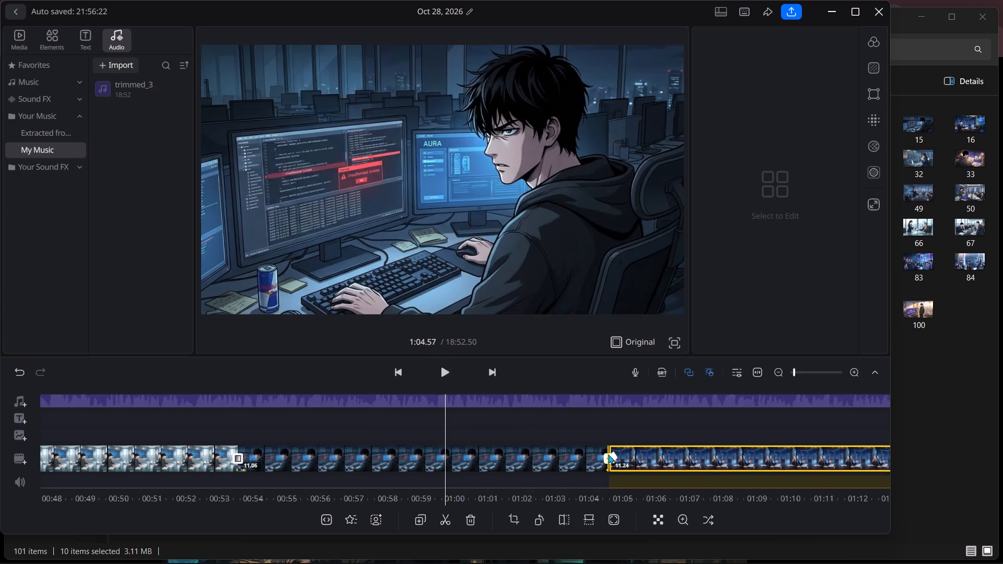
{"action": "left_click", "coordinate": [658, 421]}
{"action": "left_click", "coordinate": [610, 456]}
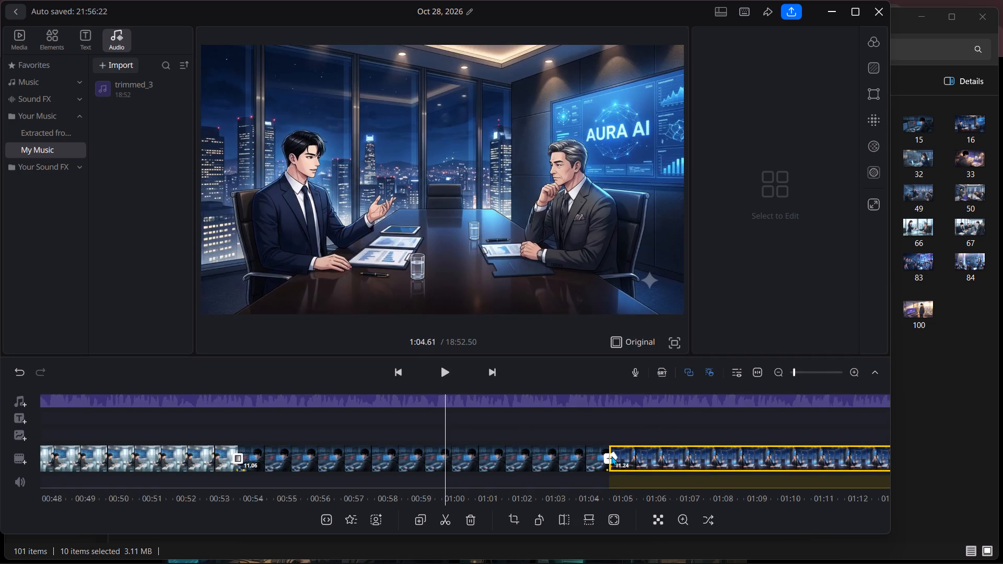
{"action": "left_click", "coordinate": [614, 419]}
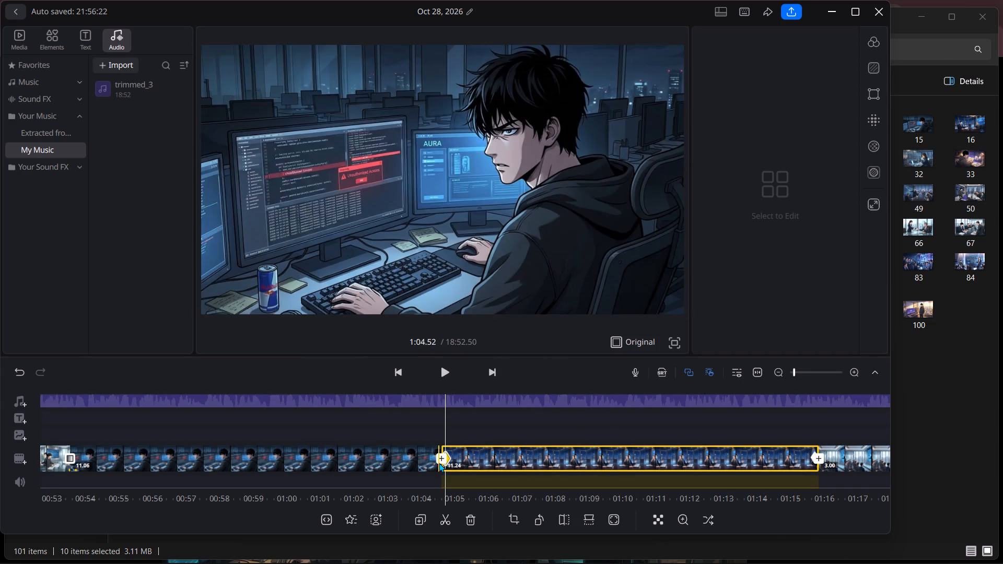
{"action": "left_click", "coordinate": [480, 418]}
{"action": "left_click", "coordinate": [391, 423]}
{"action": "left_click", "coordinate": [389, 432]}
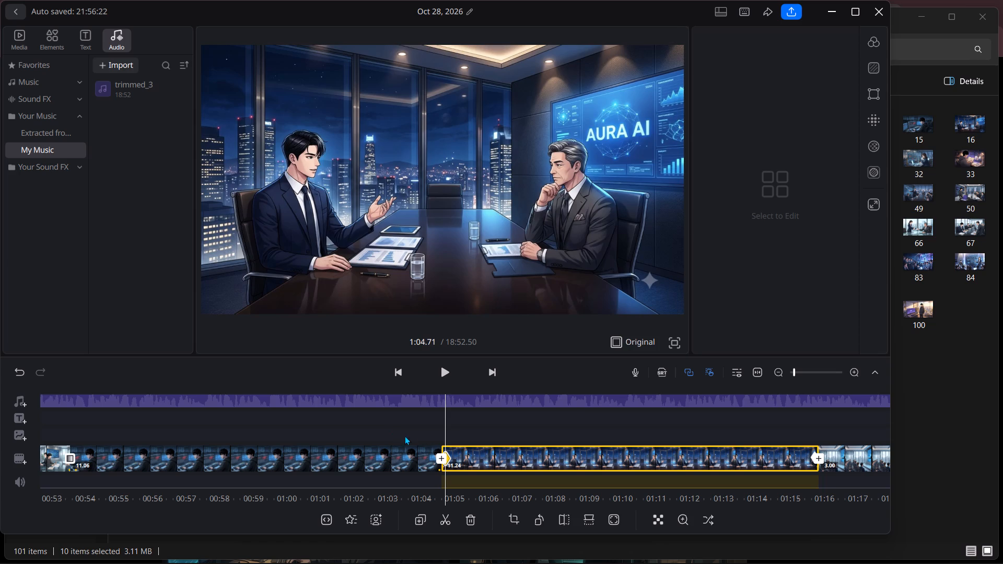
{"action": "left_click", "coordinate": [444, 455]}
{"action": "left_click", "coordinate": [444, 455]}
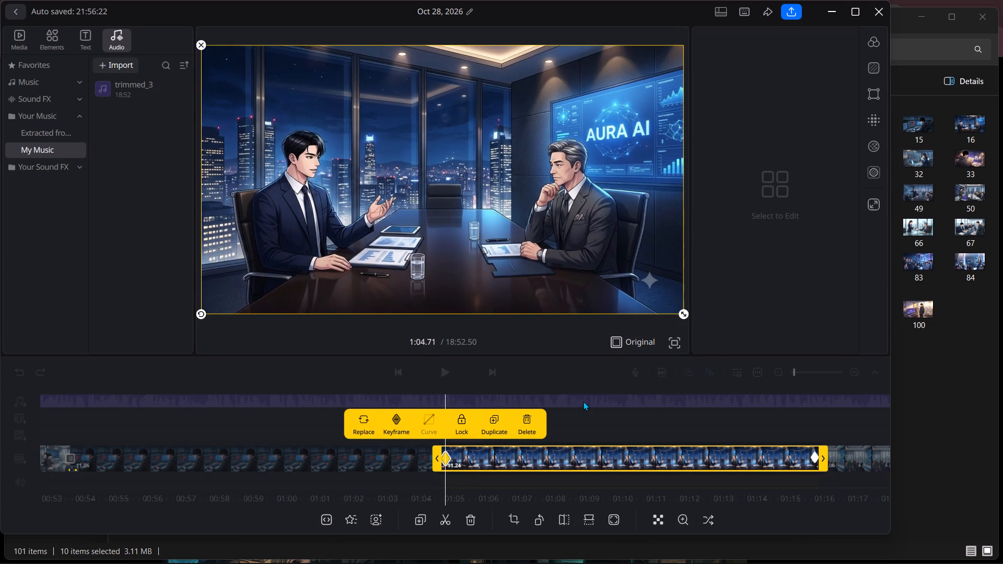
{"action": "left_click", "coordinate": [583, 401]}
{"action": "left_click", "coordinate": [440, 454]}
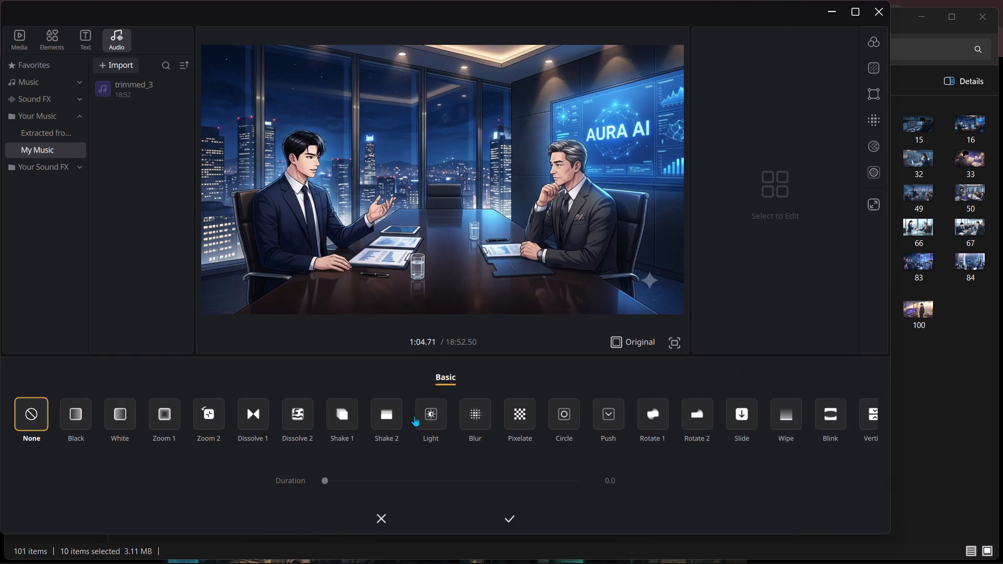
{"action": "left_click", "coordinate": [130, 409]}
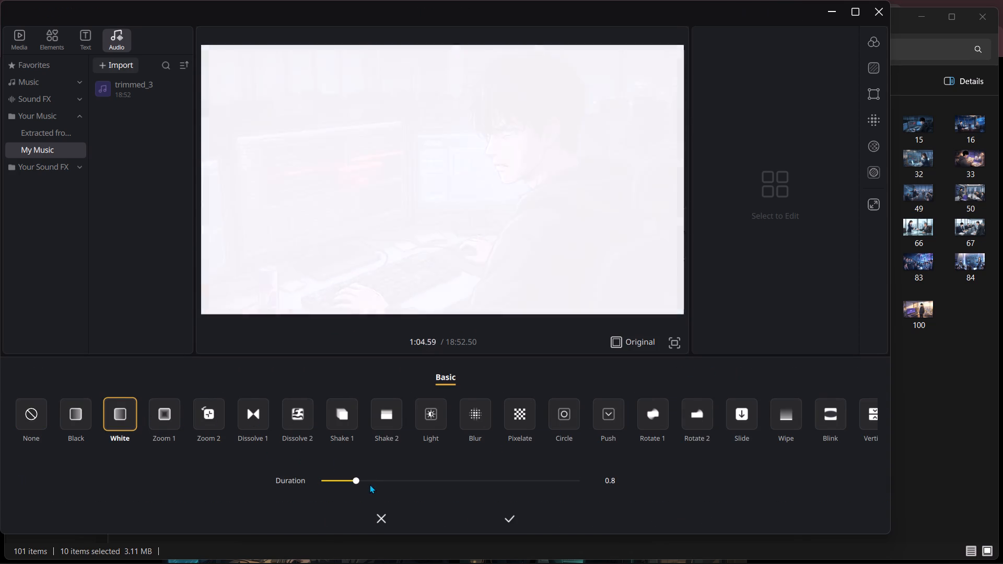
{"action": "left_click", "coordinate": [80, 416]}
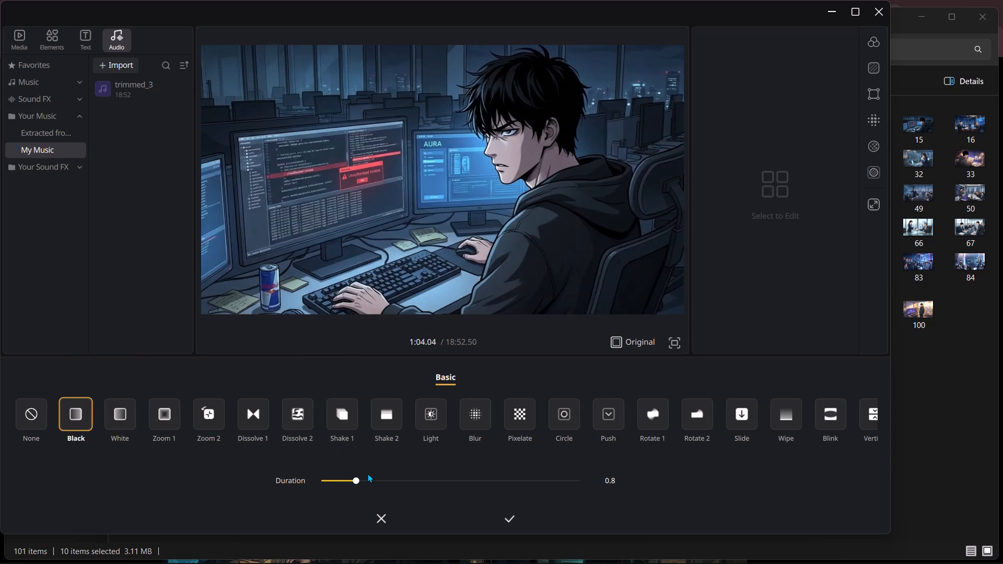
{"action": "left_click_drag", "start_coordinate": [353, 480], "coordinate": [278, 479]}
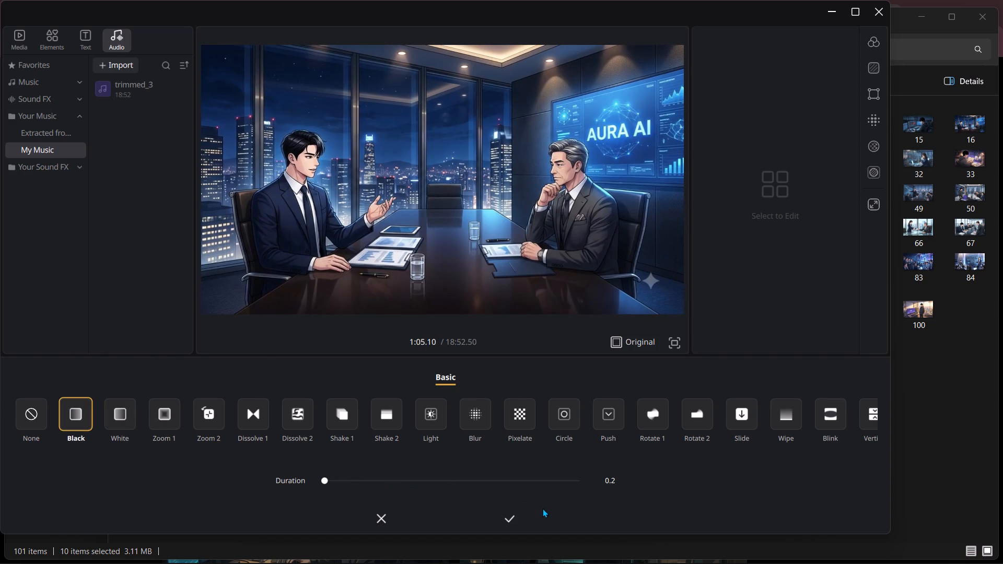
{"action": "left_click", "coordinate": [335, 478]}
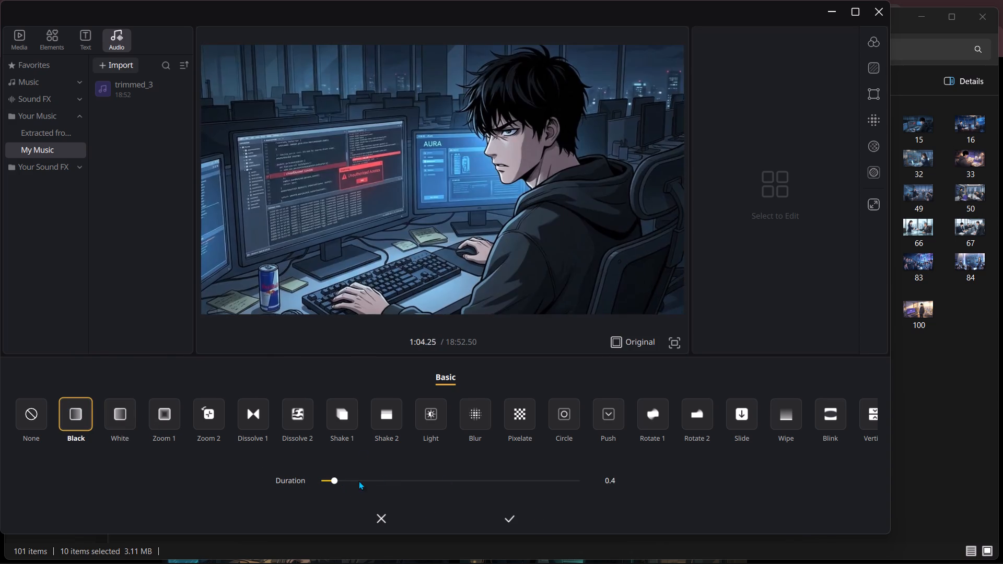
{"action": "left_click", "coordinate": [509, 515]}
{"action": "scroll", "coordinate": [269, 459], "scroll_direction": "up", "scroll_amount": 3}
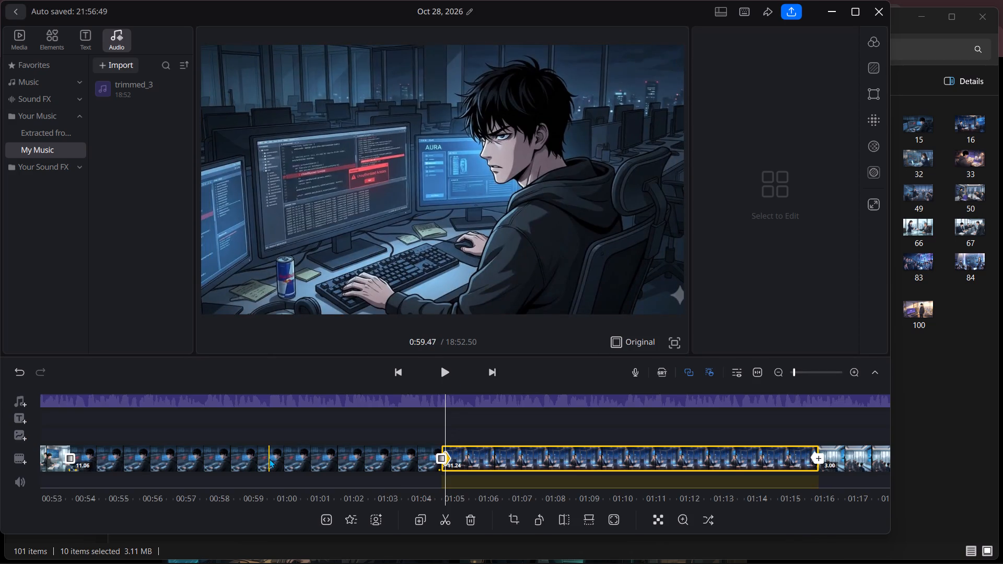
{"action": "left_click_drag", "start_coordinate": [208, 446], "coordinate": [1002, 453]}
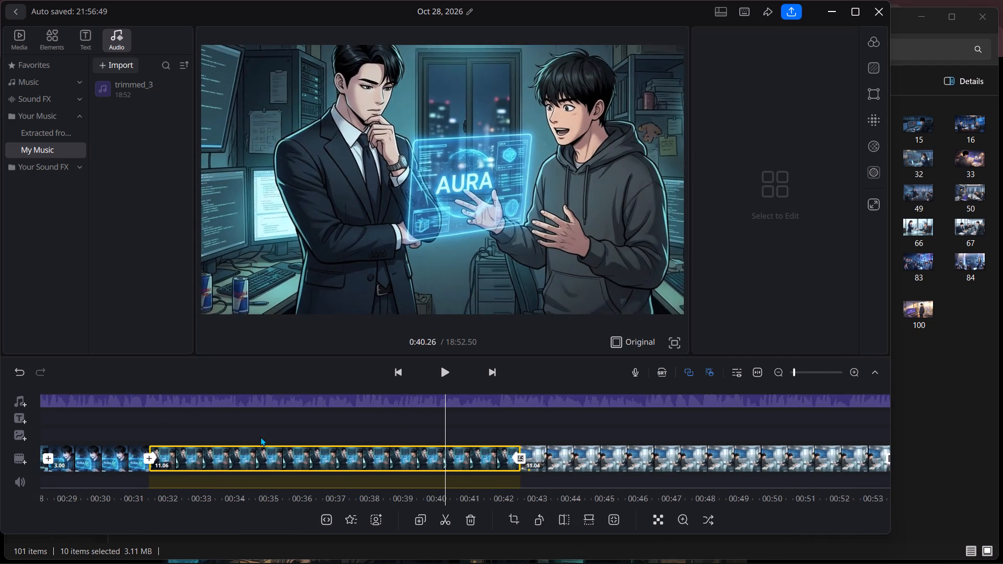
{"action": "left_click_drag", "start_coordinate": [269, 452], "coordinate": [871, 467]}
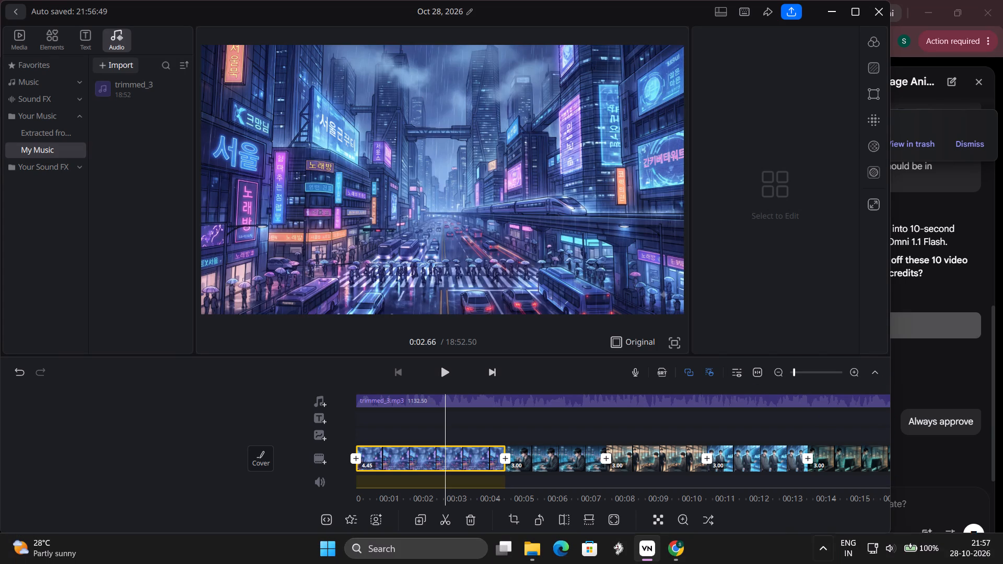
{"action": "left_click", "coordinate": [822, 554]}
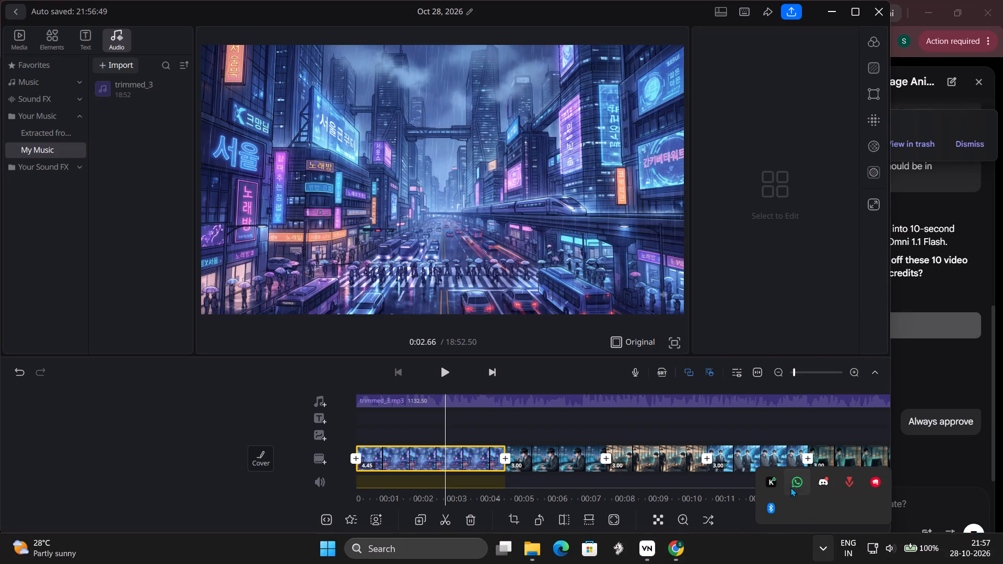